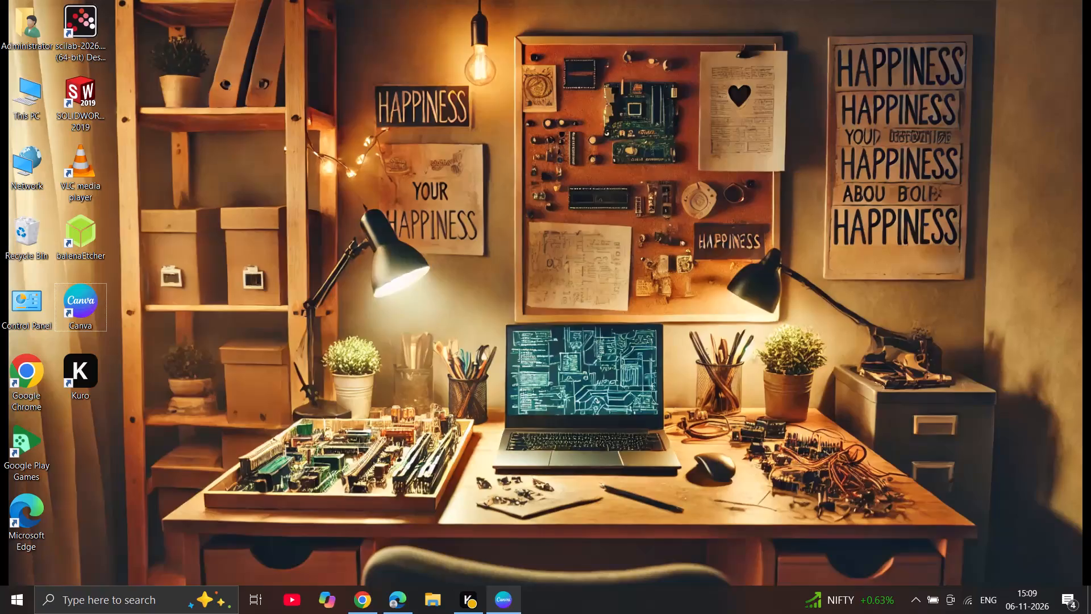
Switch to Canva and open the recent video design named "." with the sunset seascape from the home page.
left_click(498, 610)
left_click(892, 301)
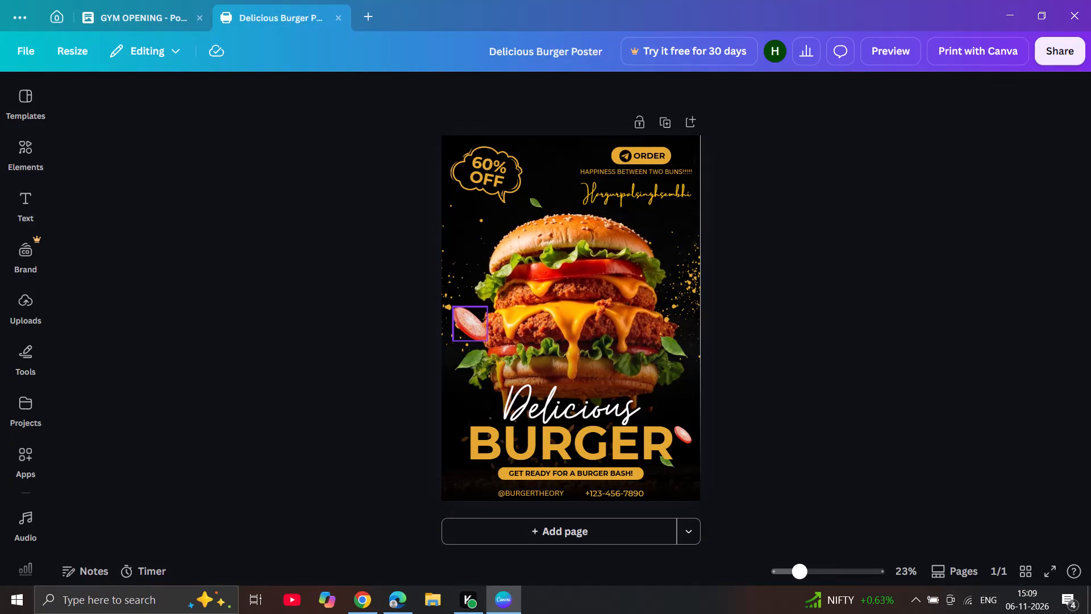
left_click(55, 19)
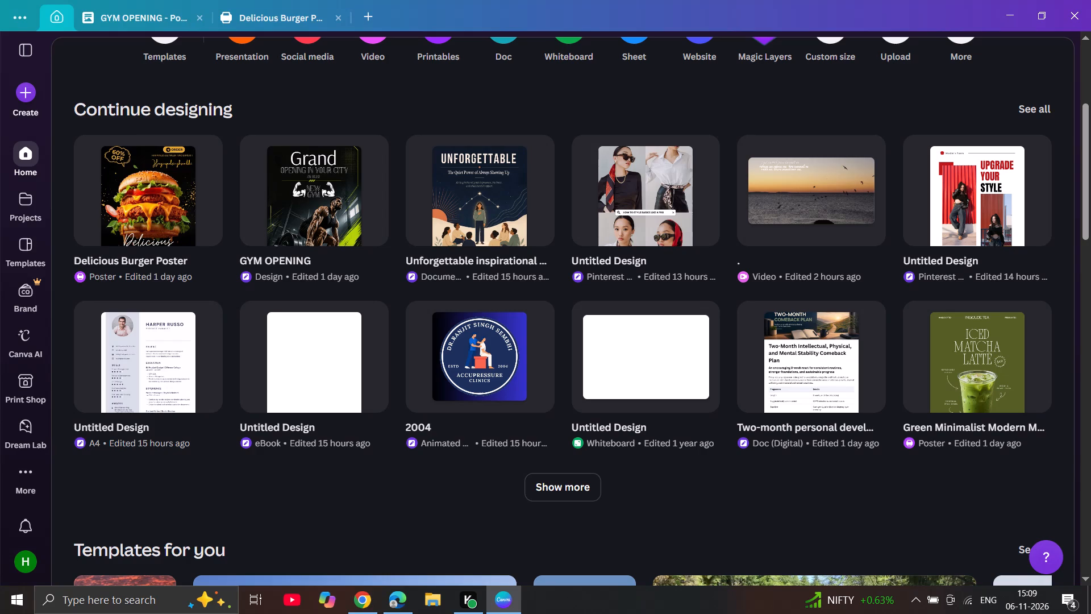
scroll(583, 304, "down", 1)
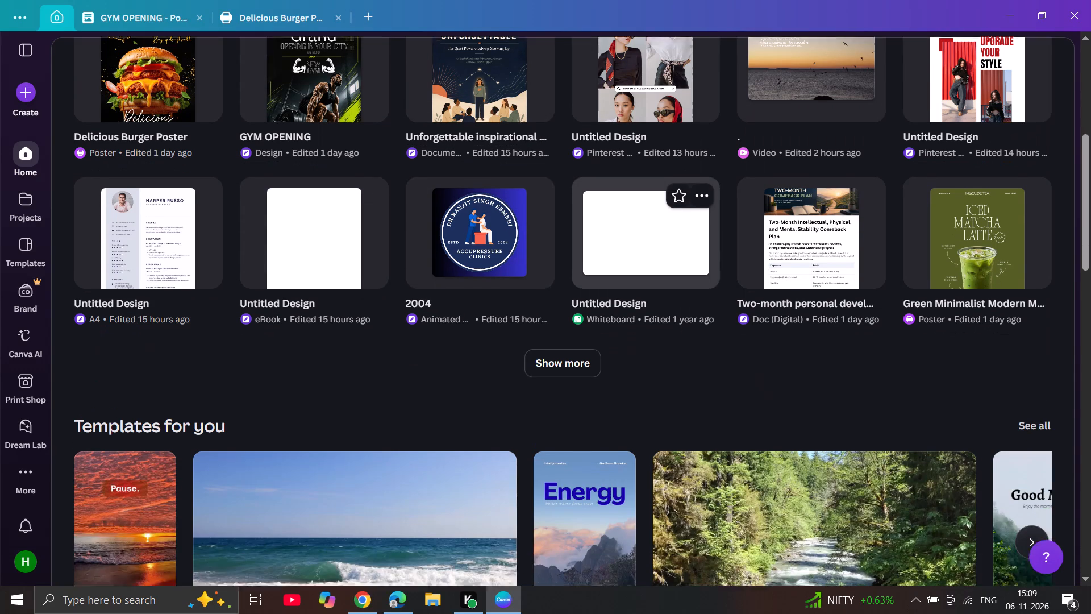
scroll(583, 304, "down", 6)
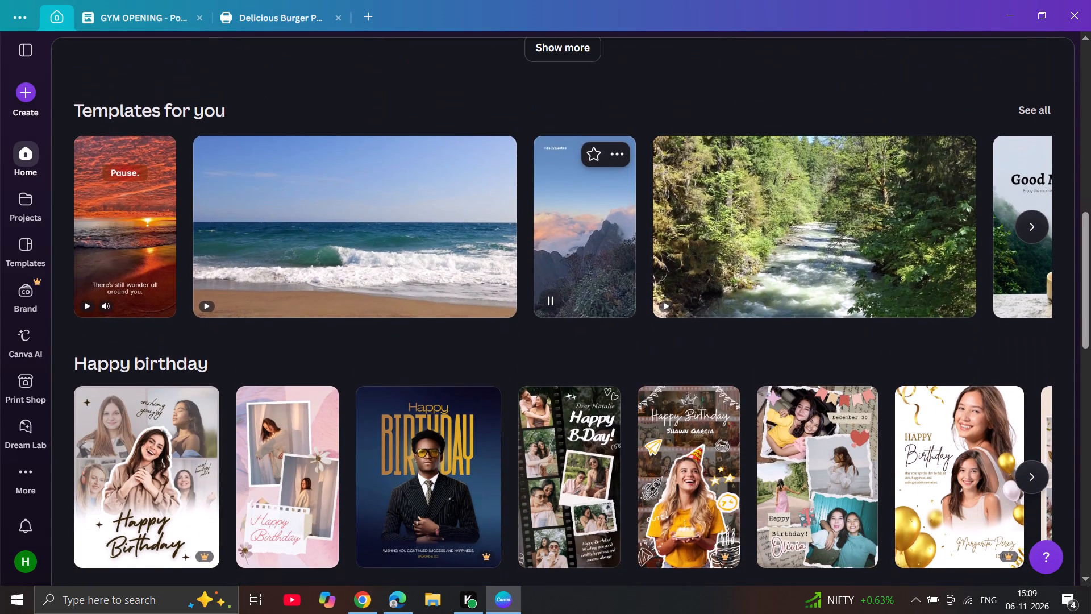
left_click(37, 106)
left_click(31, 104)
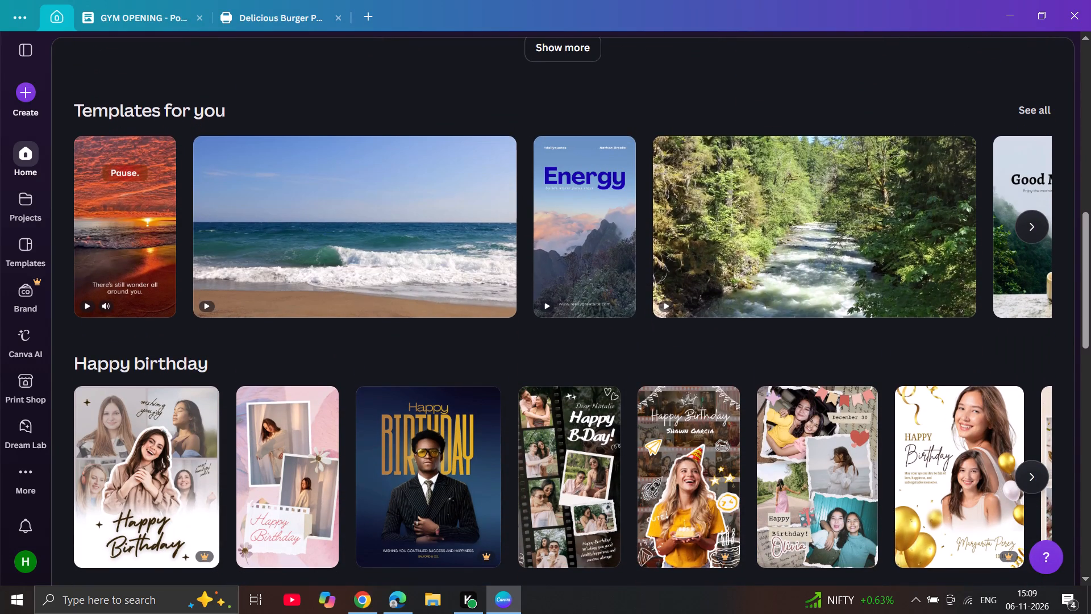
scroll(319, 112, "up", 7)
scroll(319, 112, "down", 1)
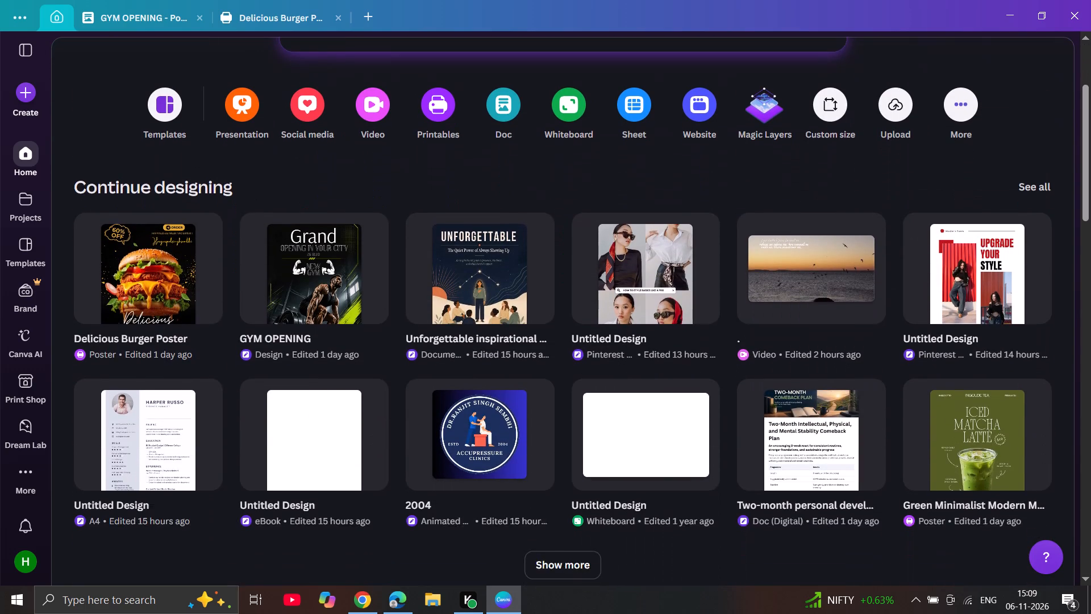
scroll(319, 112, "down", 1)
left_click(793, 251)
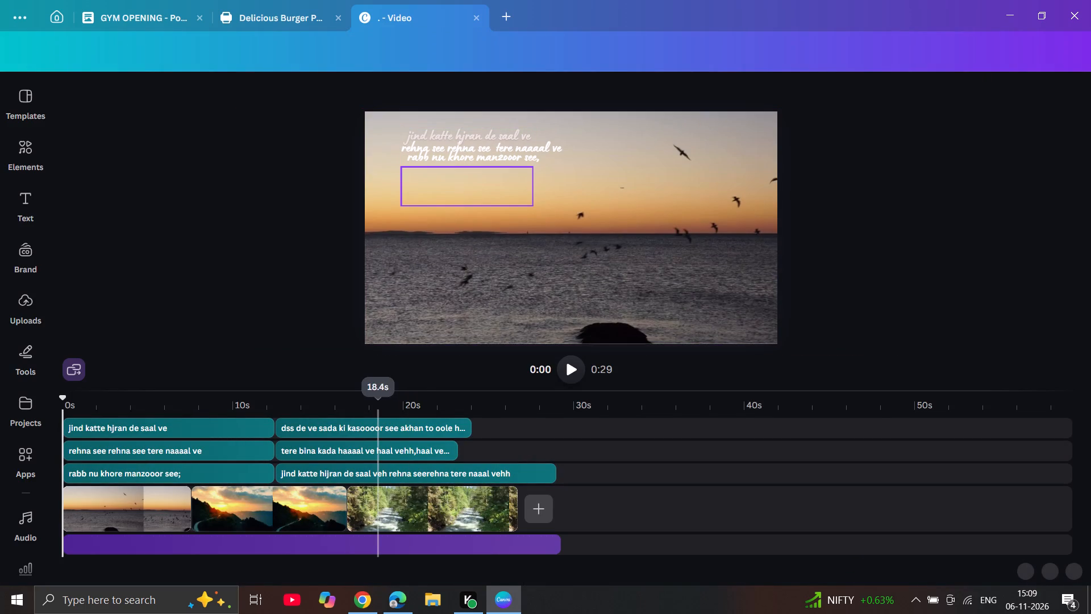
Select the "tere bina kada haaaal ve" lyric text over the forest river clip at 0:21.
left_click(423, 452)
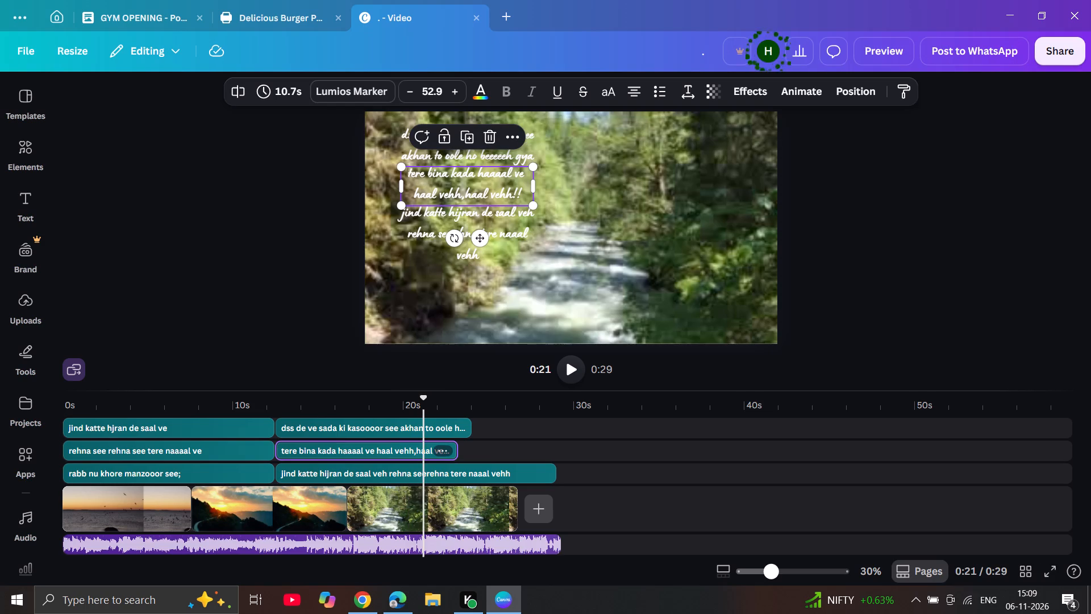
left_click(524, 194)
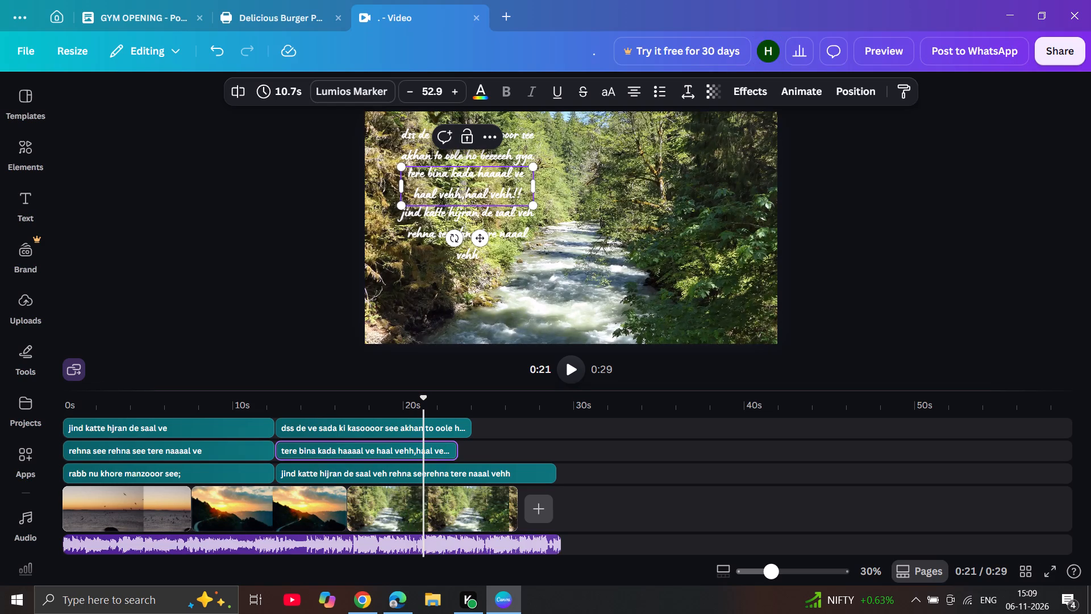
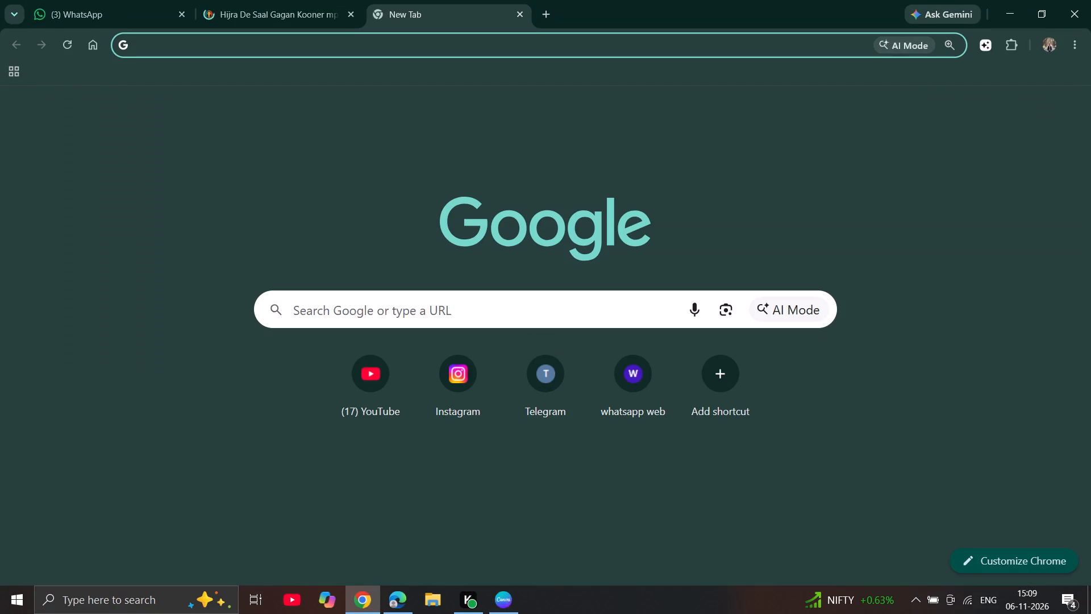
Switch to Chrome, search for "hijran de saal song lrics" and open the Lyricloops "Hijra De Saal Lyrics - Gagan Kooner 2026" page.
type("hijran de saal song l")
type("rics")
key("Return")
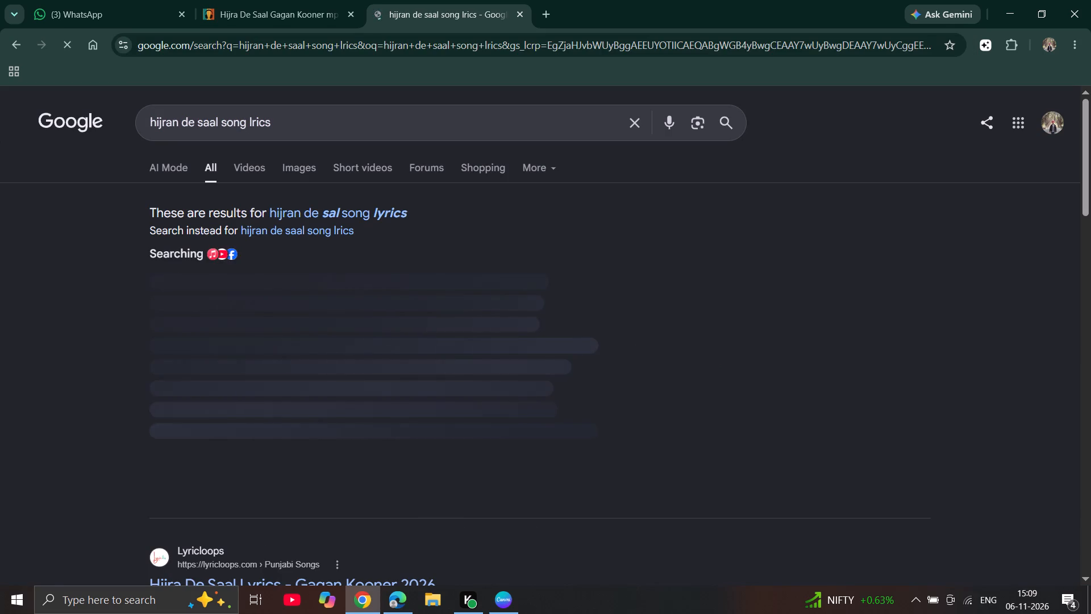
scroll(347, 228, "down", 2)
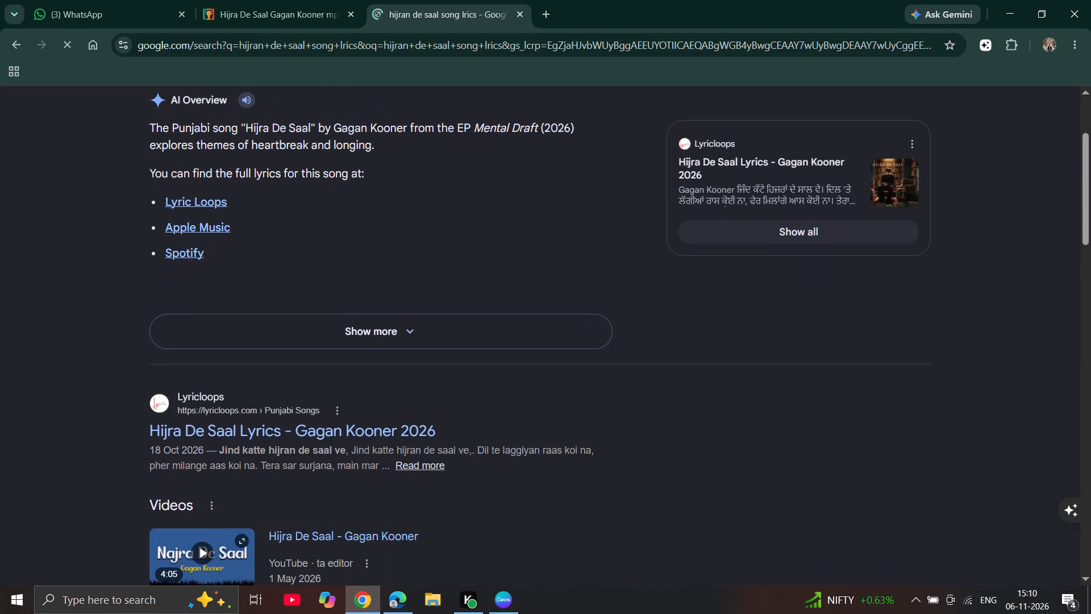
left_click(289, 318)
scroll(325, 339, "down", 1)
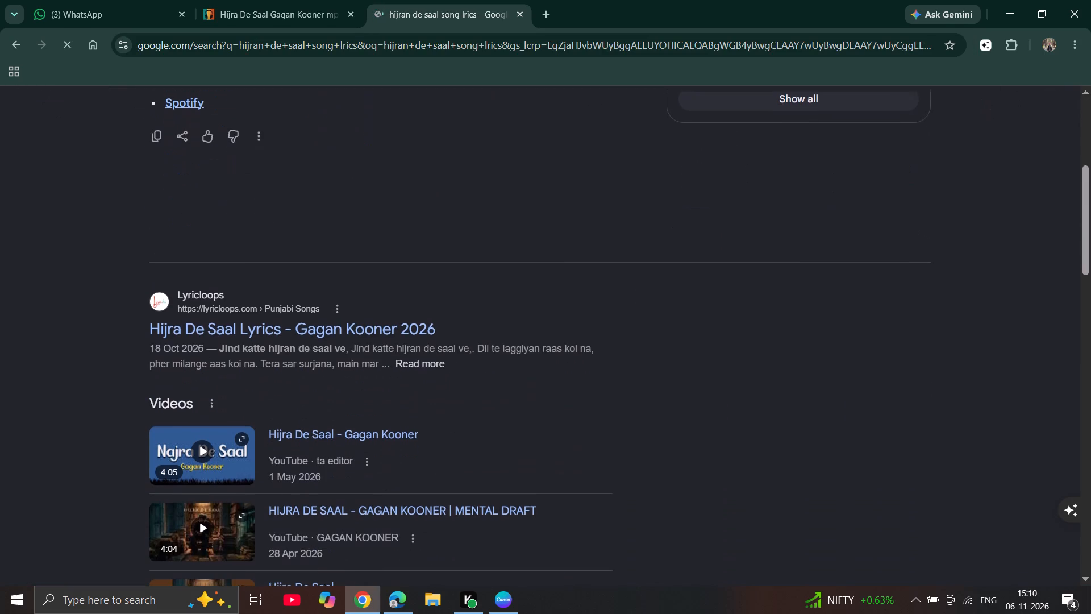
left_click(325, 339)
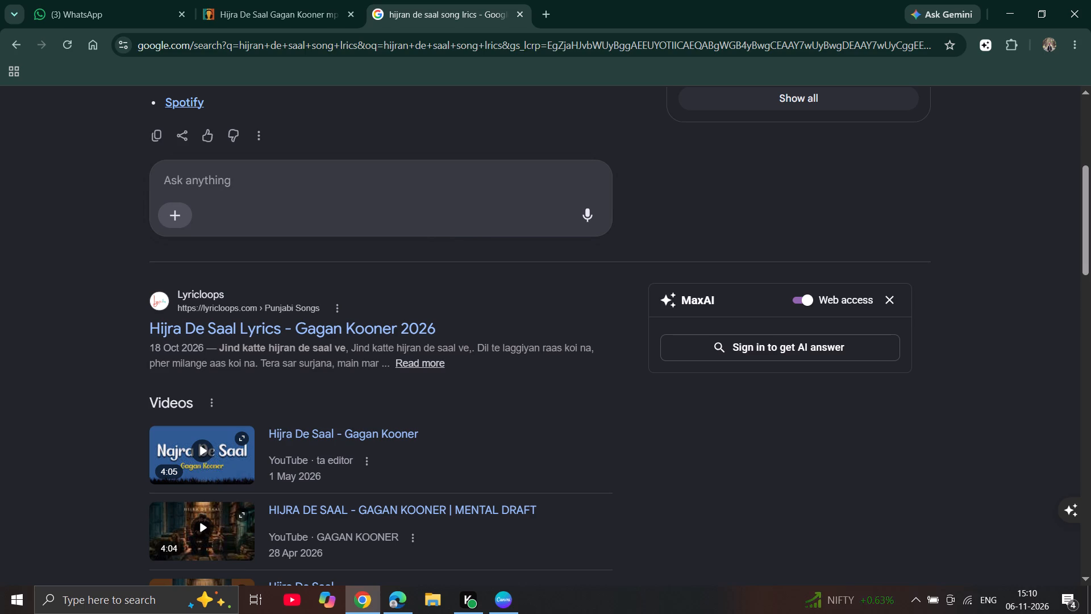
left_click(343, 329)
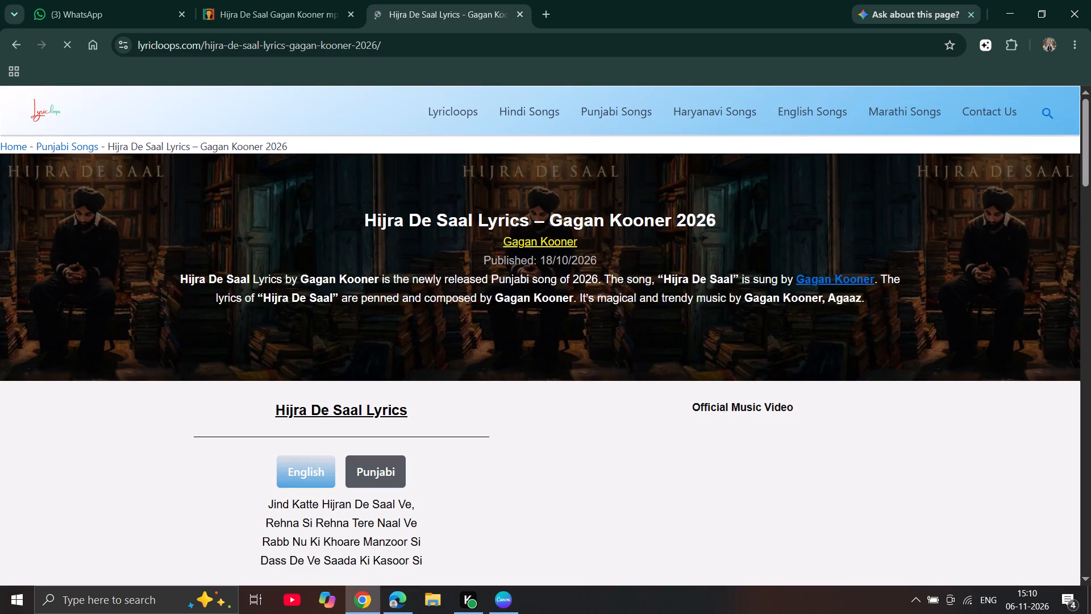
Copy the lyrics from "Hawa Da Bula Ban Reh Gaye" through "Channa Ve Rabb Ban Beh Gaye" and paste them into Canva's empty middle text box.
scroll(502, 482, "down", 3)
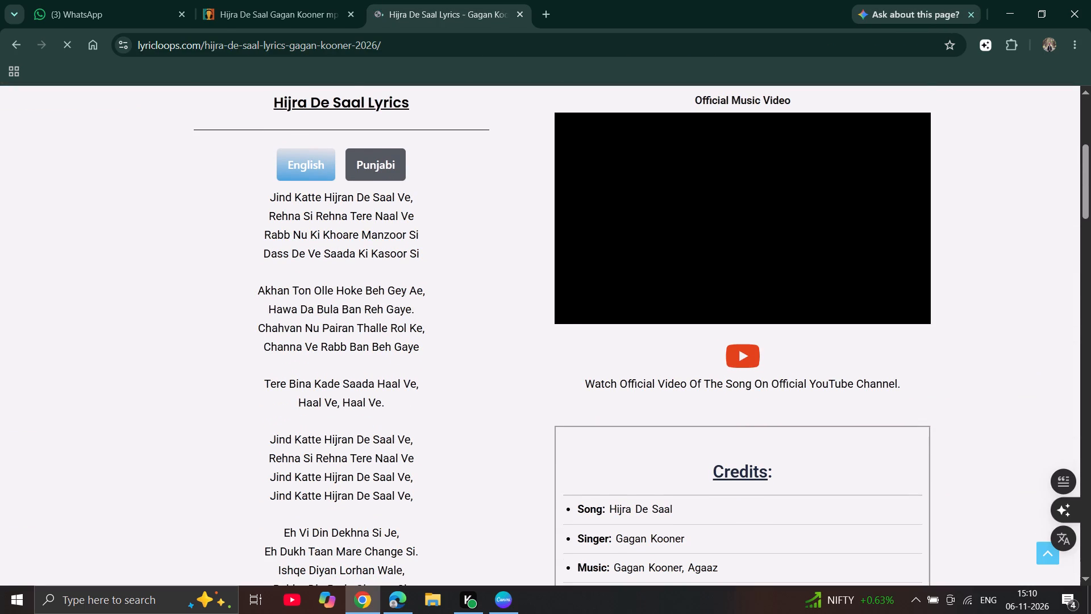
scroll(283, 393, "down", 1)
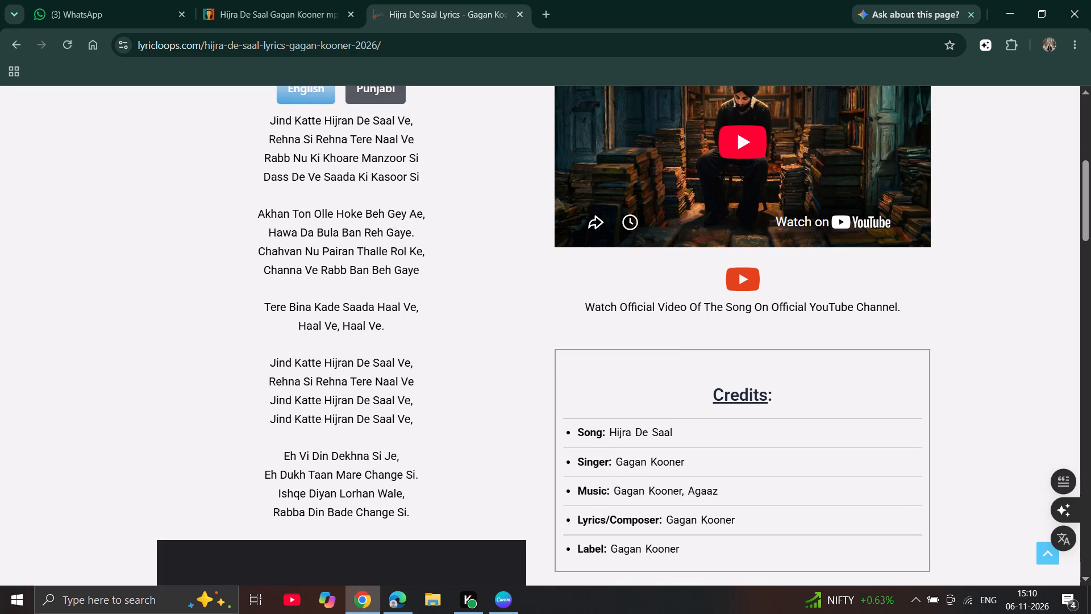
left_click_drag(269, 228, 406, 266)
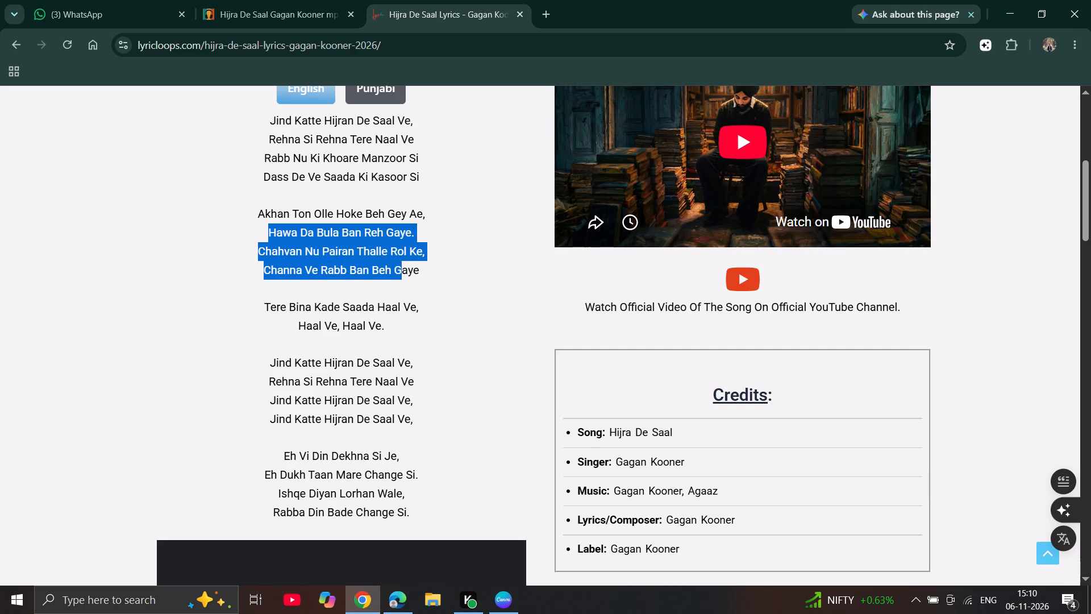
left_click_drag(406, 266, 428, 265)
key("ctrl+c")
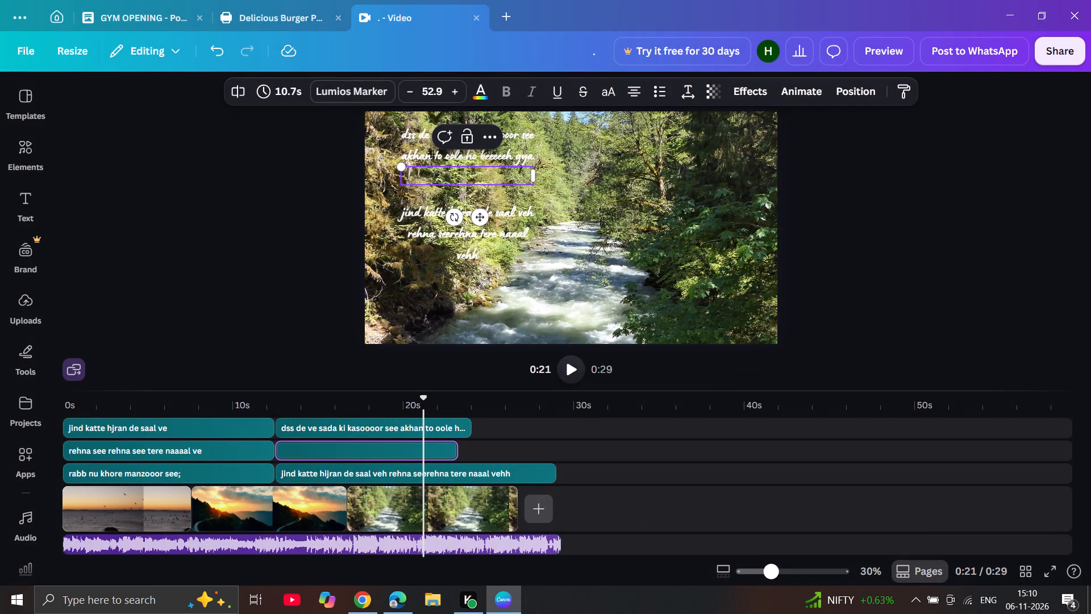
left_click(495, 178)
key("ctrl+v")
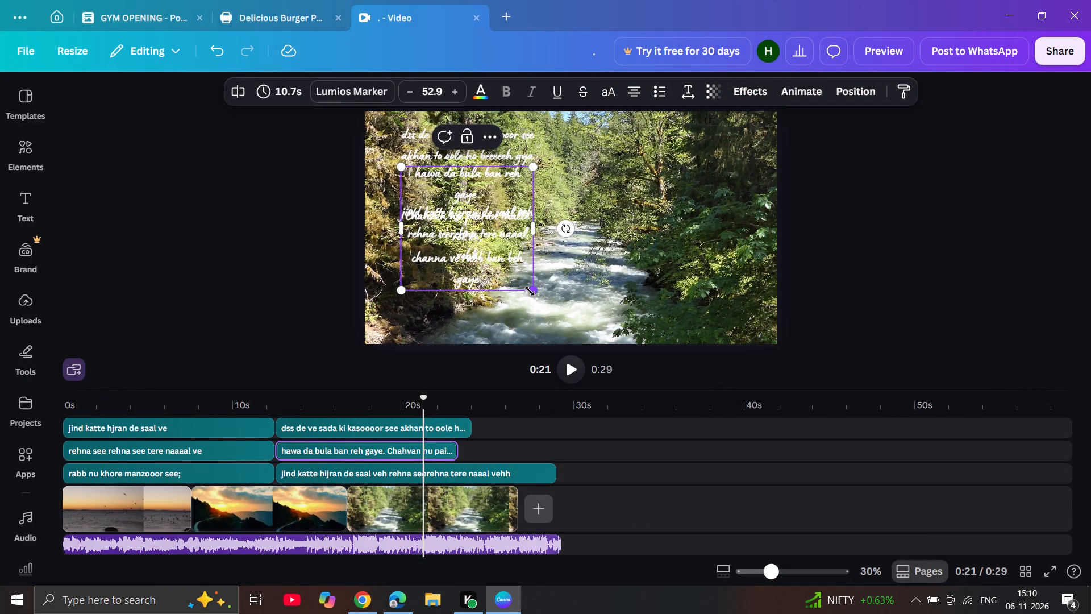
Shrink the pasted "hawa da bula" lyric text to font size 36 with a box width of about 600.
left_click_drag(530, 292, 538, 198)
left_click_drag(493, 211, 532, 192)
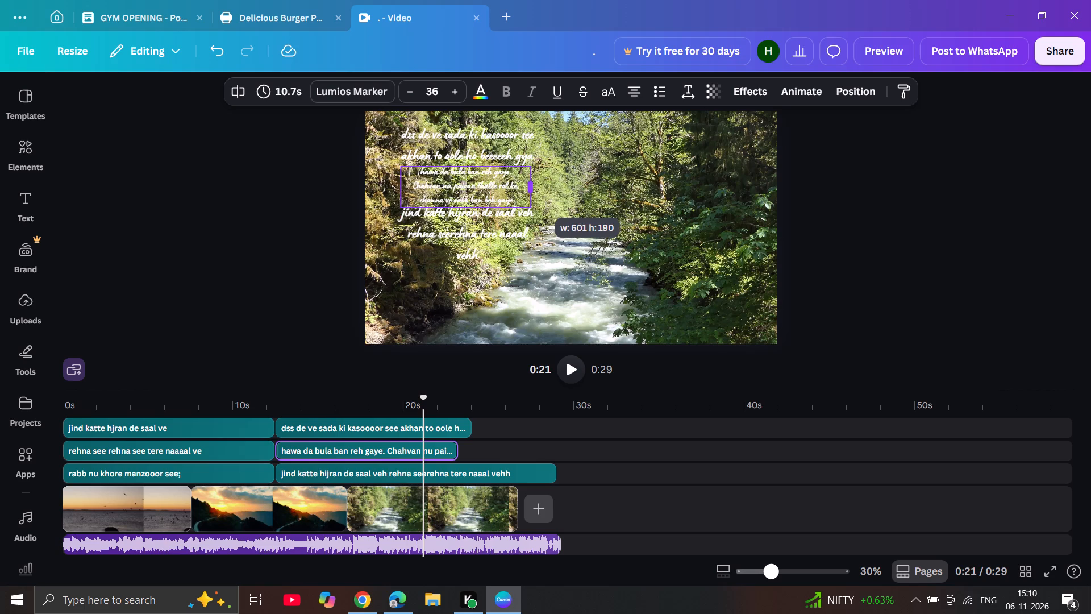
left_click_drag(532, 192, 567, 191)
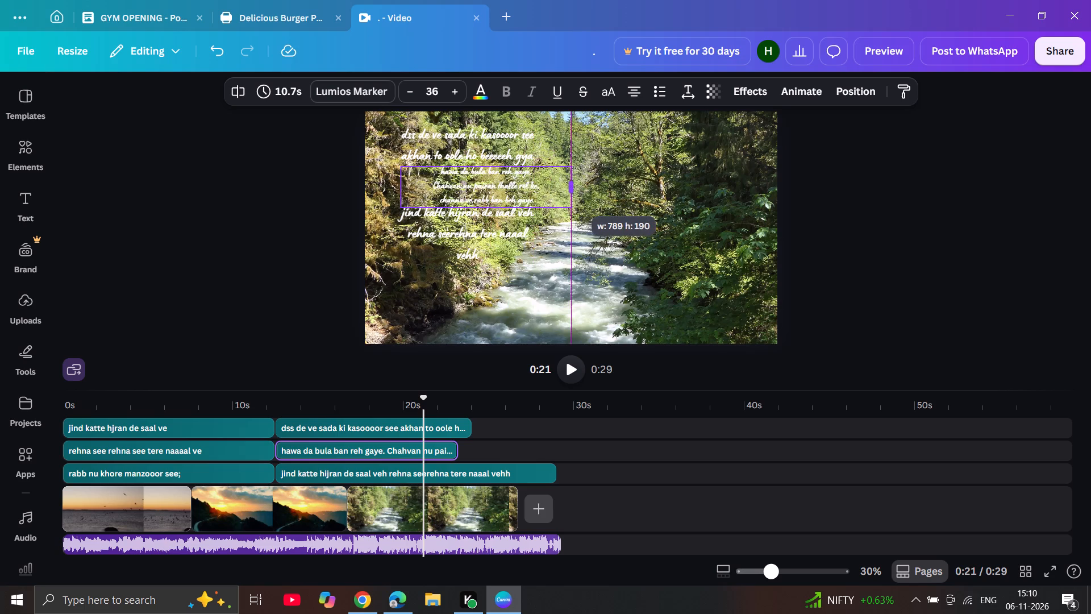
left_click_drag(567, 191, 536, 190)
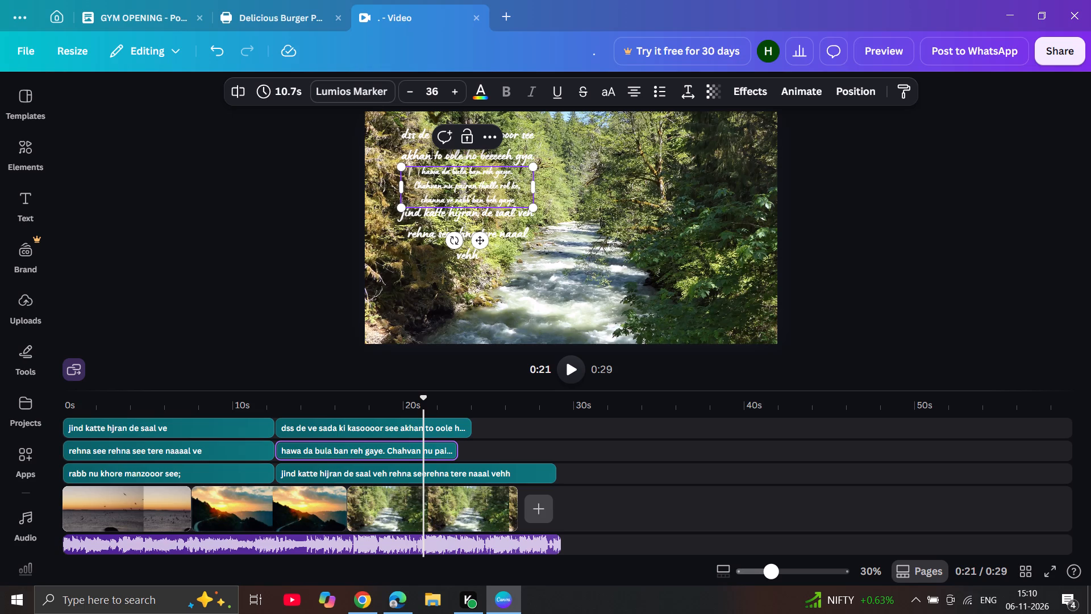
Move the "hawa da bula" lyric text over the trees at the right edge of the river frame and deselect it.
left_click_drag(448, 166, 568, 262)
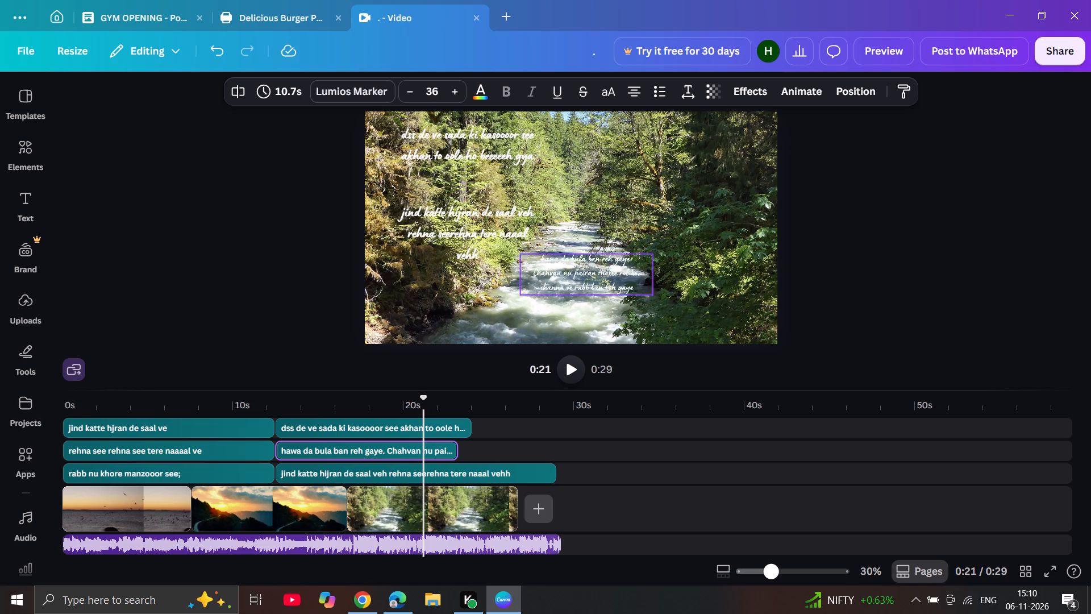
left_click_drag(568, 262, 681, 188)
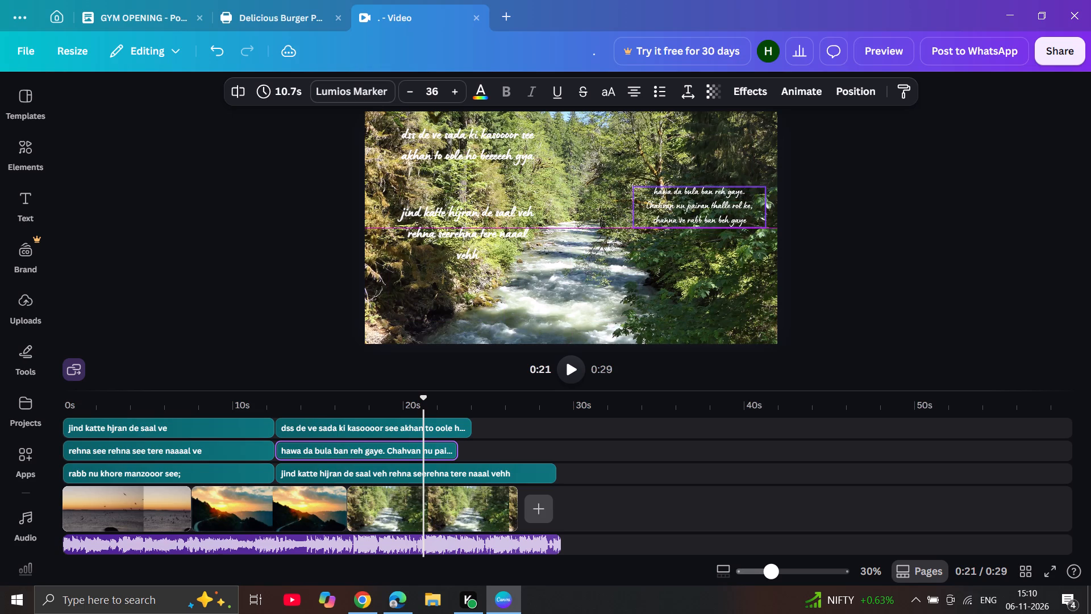
left_click_drag(681, 188, 696, 167)
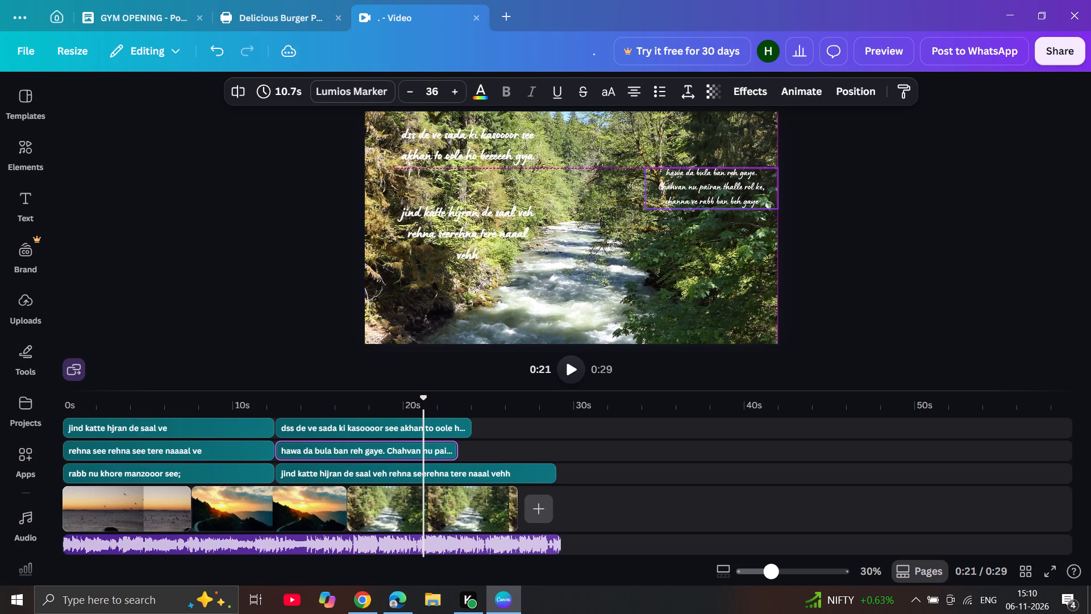
left_click_drag(696, 167, 695, 166)
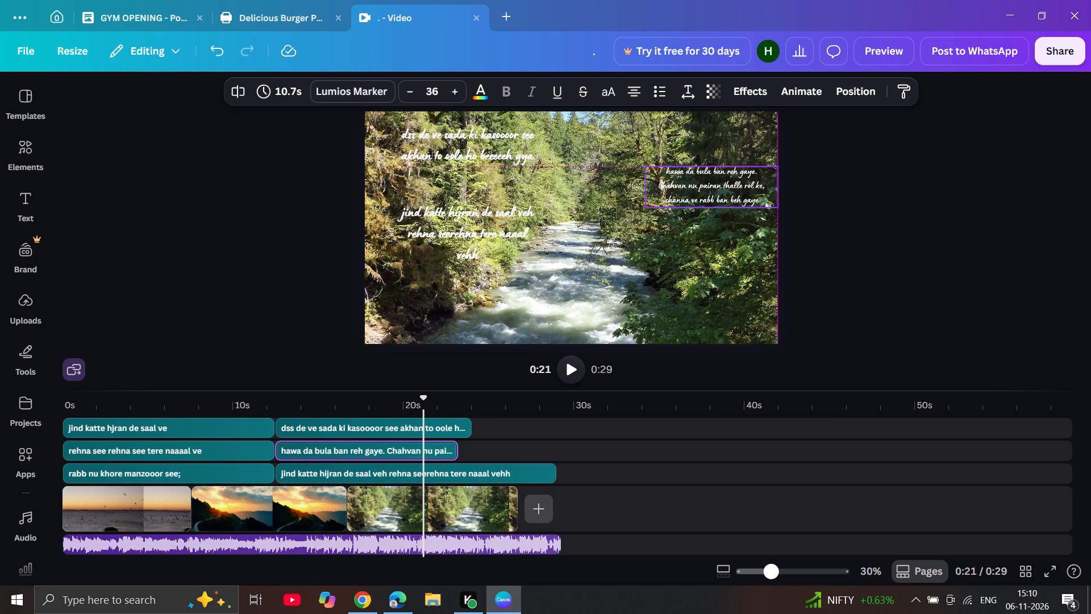
left_click_drag(695, 166, 694, 164)
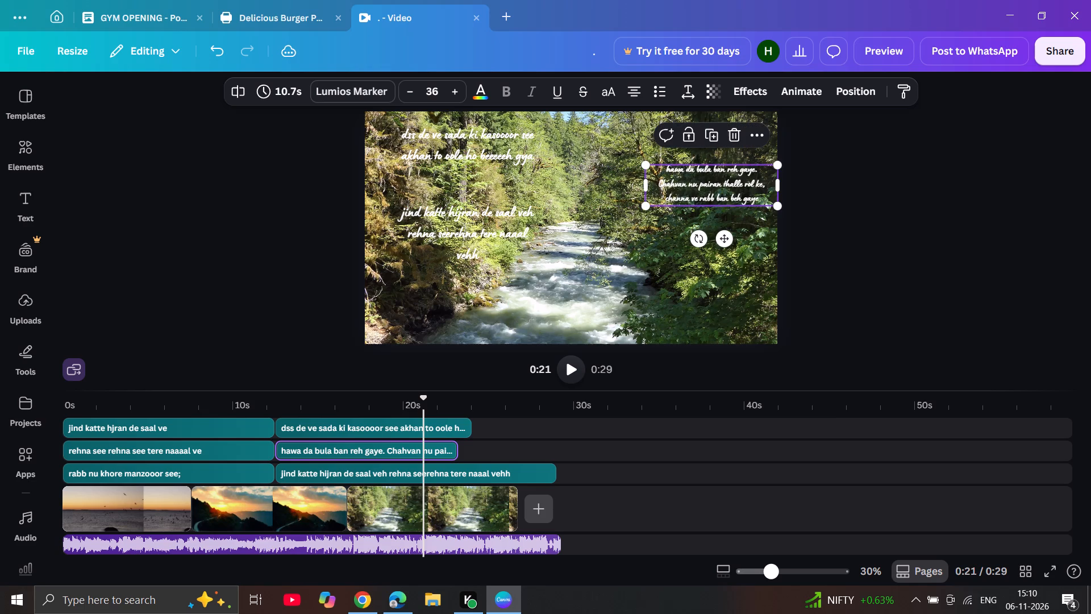
left_click(660, 253)
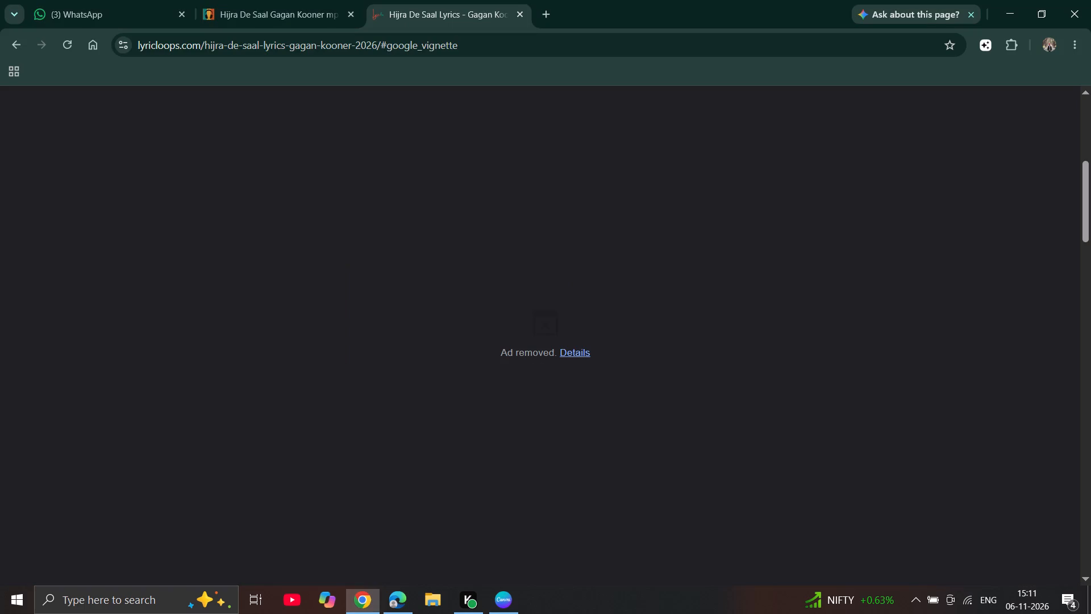
Switch to Chrome, reload the lyrics page and copy the lines "Tere Bina Kade Saada Haal Ve, Haal Ve, Haal Ve".
double_click(70, 46)
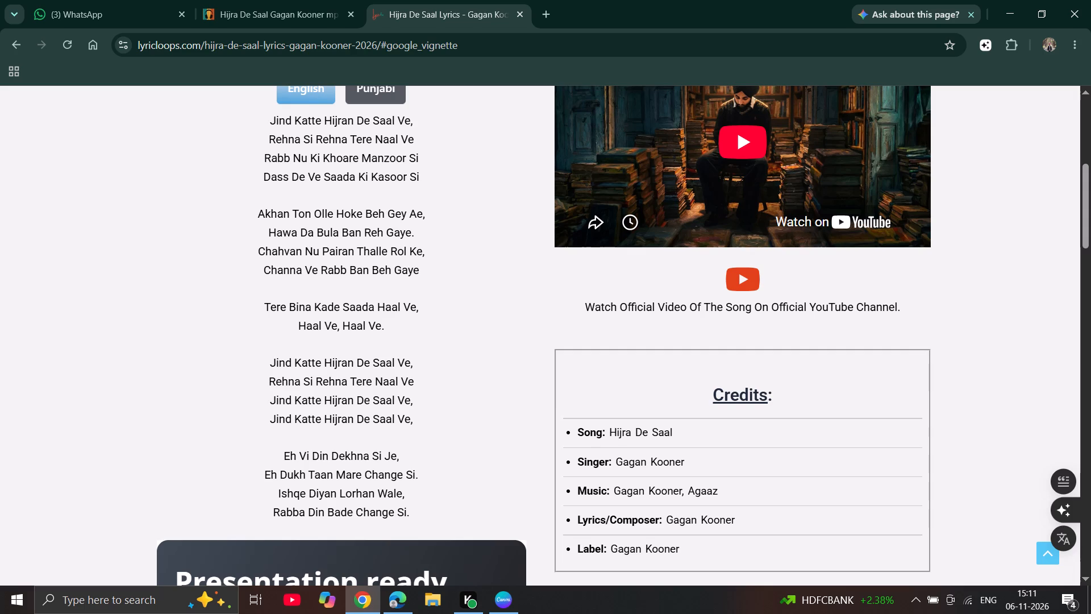
left_click_drag(381, 325, 286, 293)
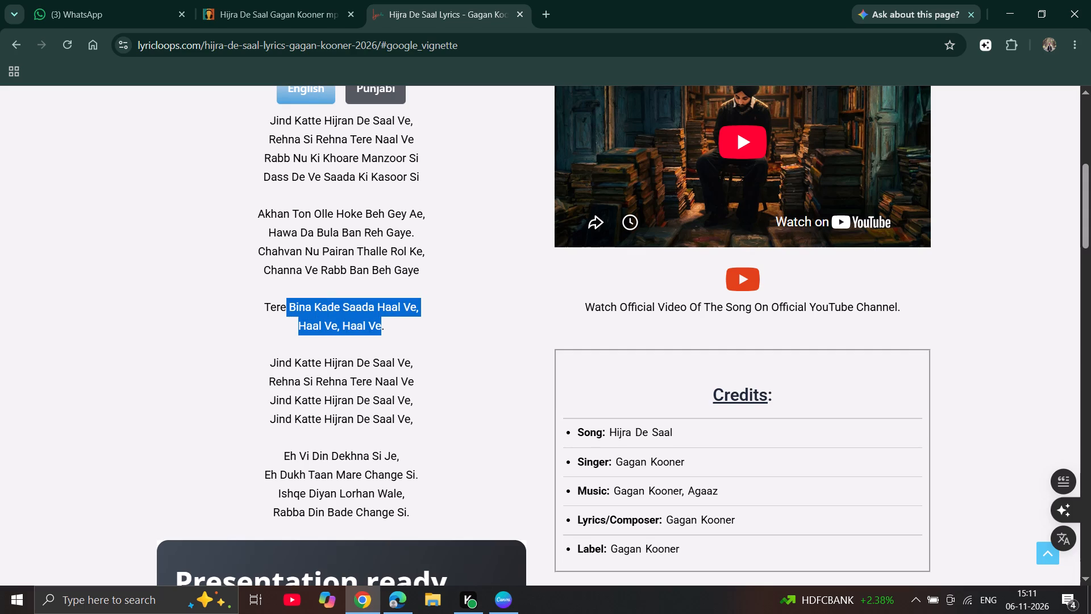
left_click_drag(286, 293, 248, 294)
key("ctrl+c")
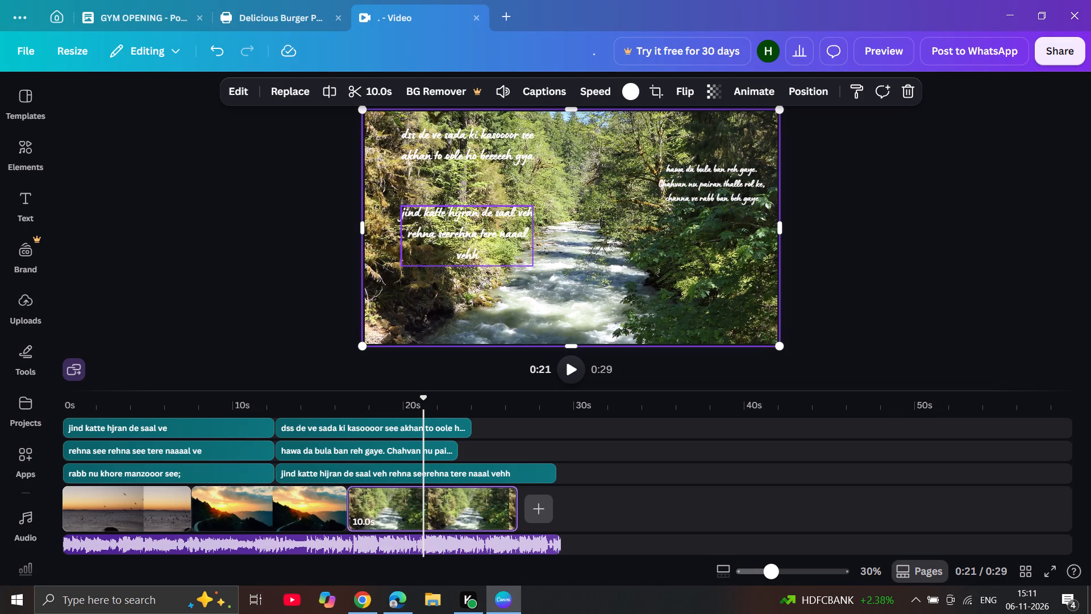
In Canva, move the "jind katte hijran de saal veh" text to the frame's right side, just below the "hawa da bula" text.
left_click_drag(476, 222, 571, 220)
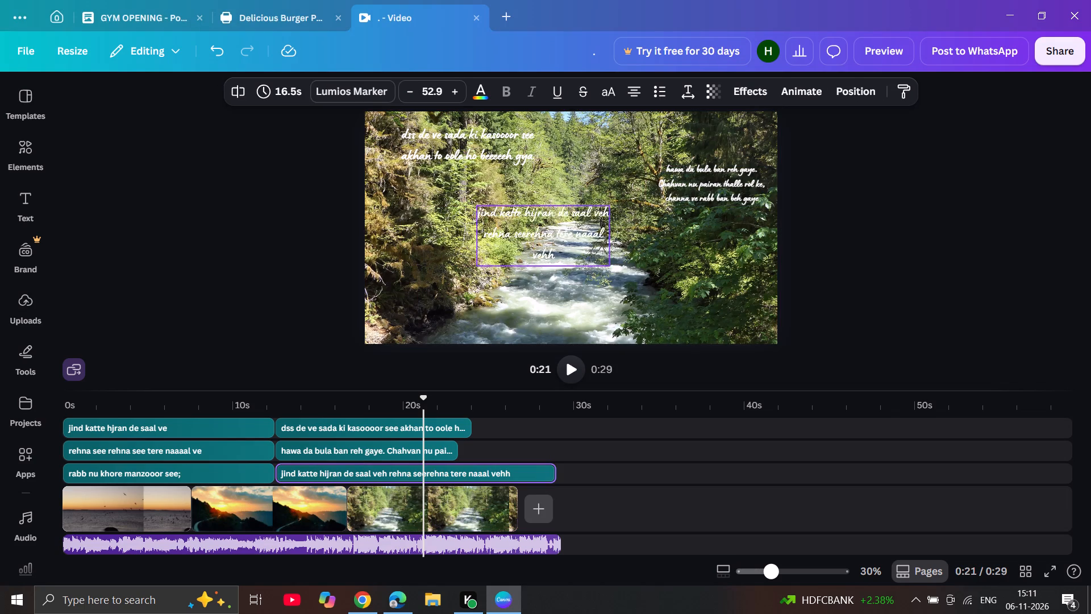
left_click_drag(571, 220, 715, 248)
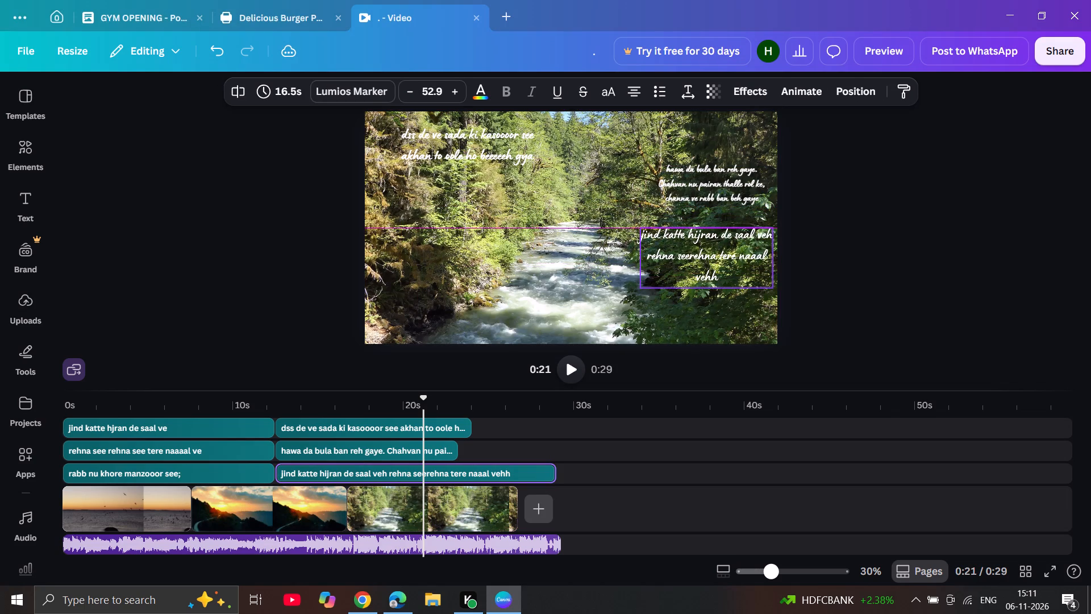
left_click_drag(715, 248, 715, 247)
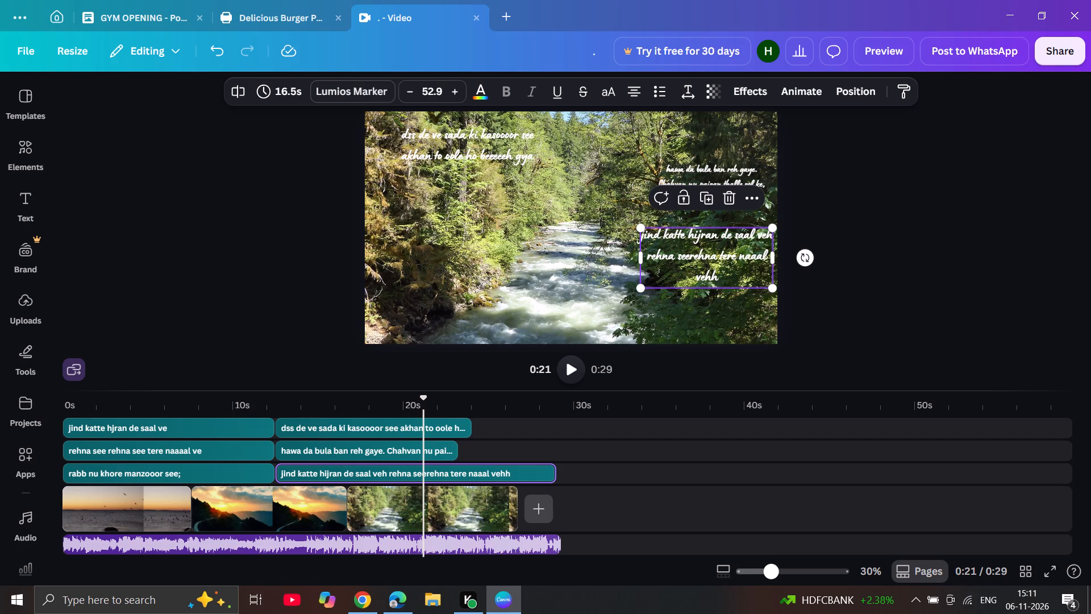
Add a new line at the end of the "hawa da bula" text and try to paste the copied "Tere Bina" lyrics there.
left_click(696, 165)
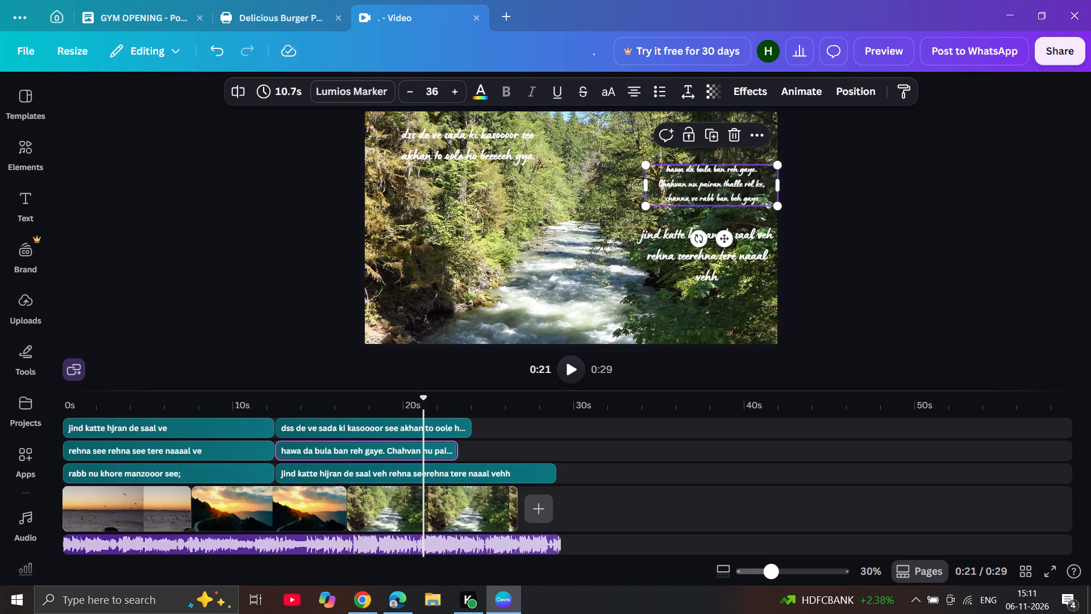
left_click(761, 200)
left_click(761, 200)
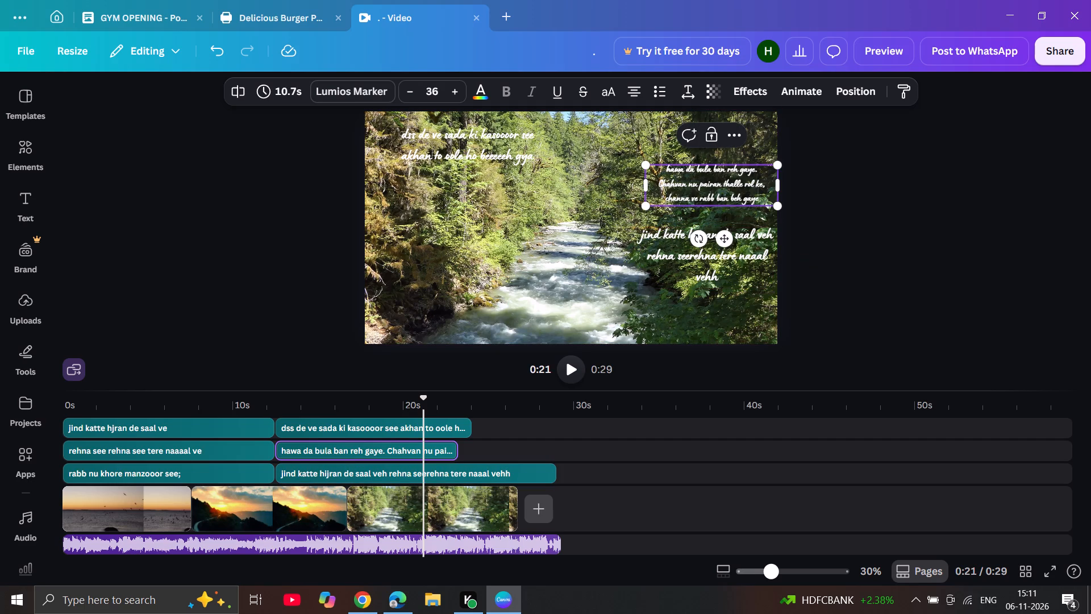
key("Return")
key("ctrl+c")
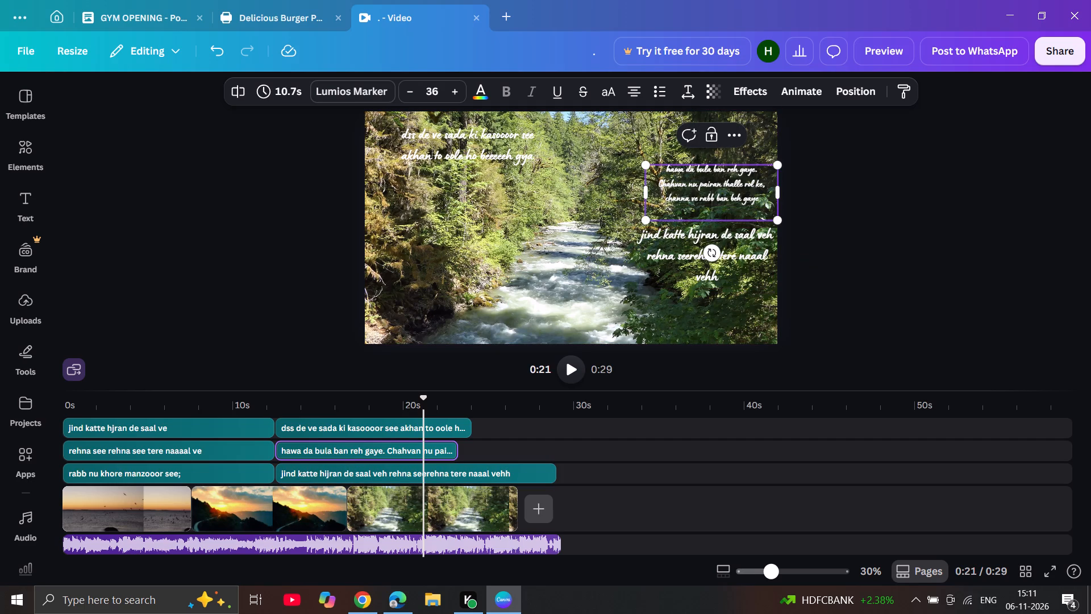
key("ctrl+v")
key("ctrl+v")
key("ctrl+v")
left_click(723, 211)
key("ctrl+v")
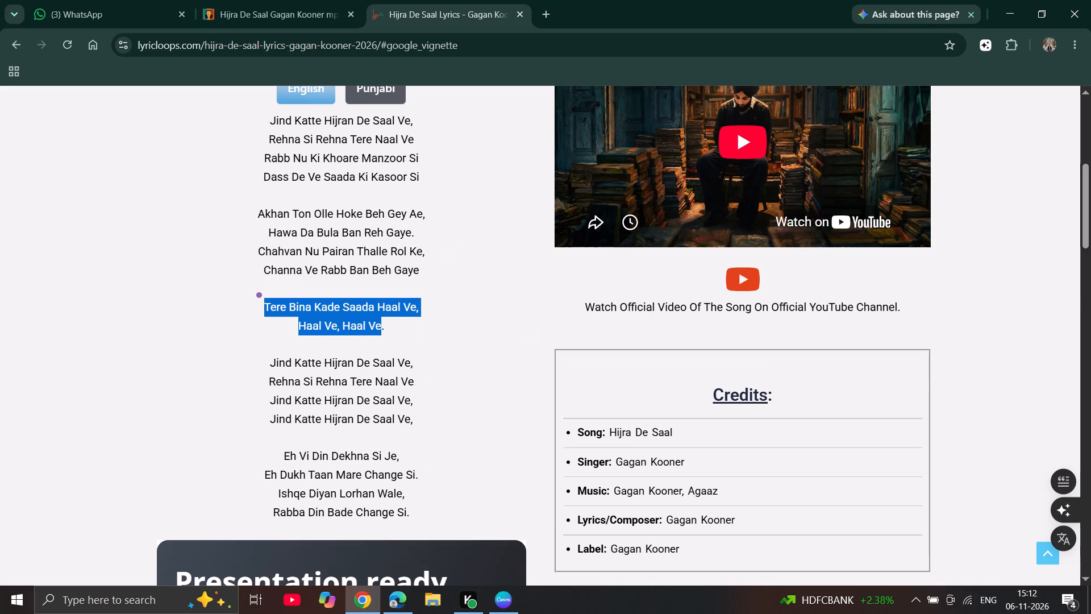
Recopy "Tere Bina Kade Saada Haal Ve, Haal Ve, Haal Ve" from the lyrics page and paste it below the "hawa da bula" lines in Canva.
left_click(340, 313)
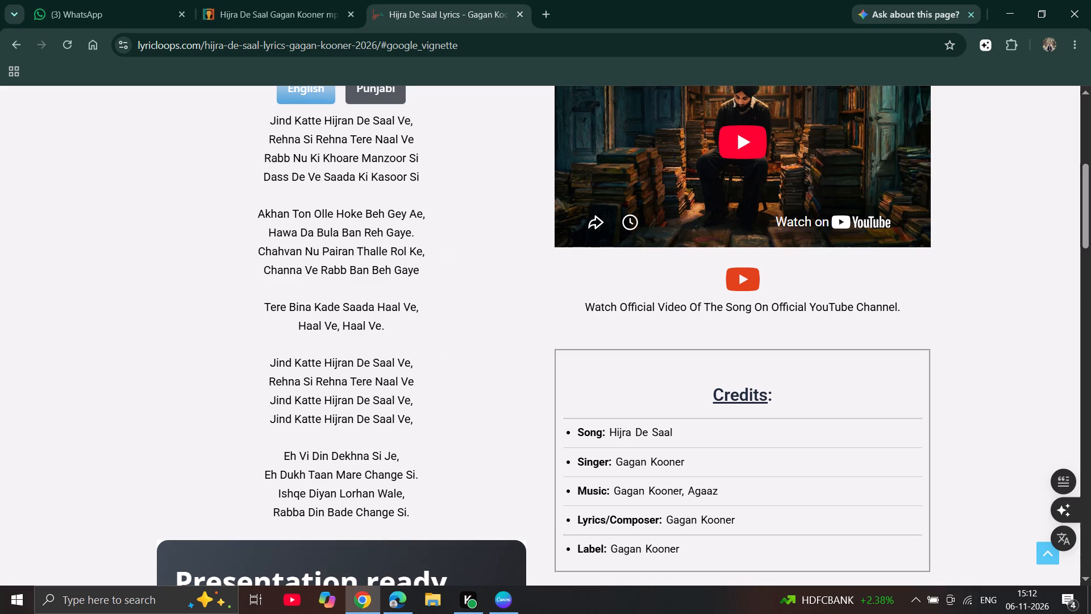
left_click_drag(265, 305, 381, 329)
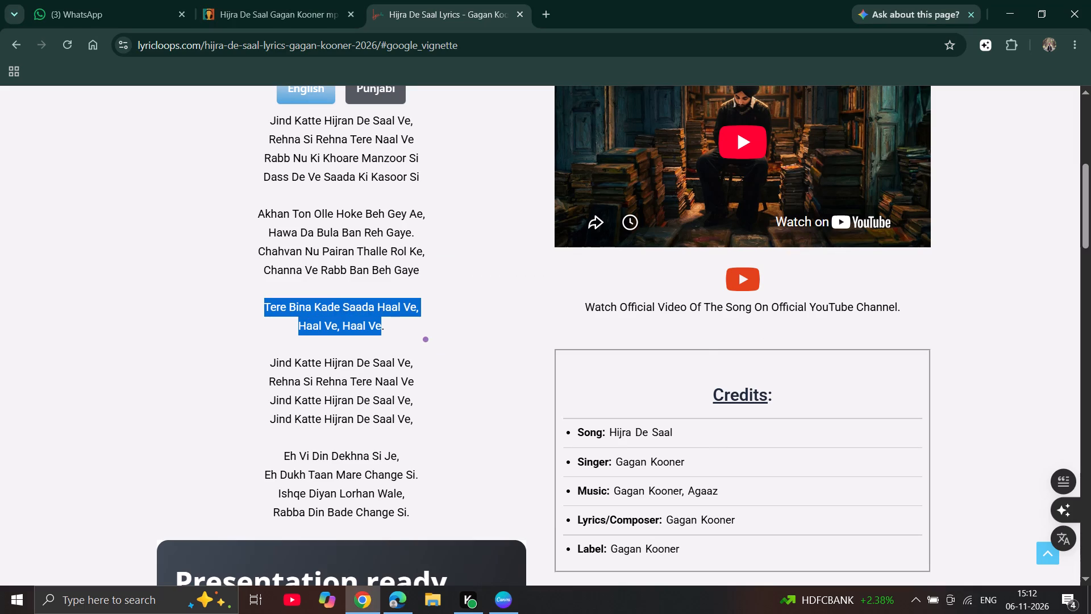
right_click(350, 317)
left_click(392, 336)
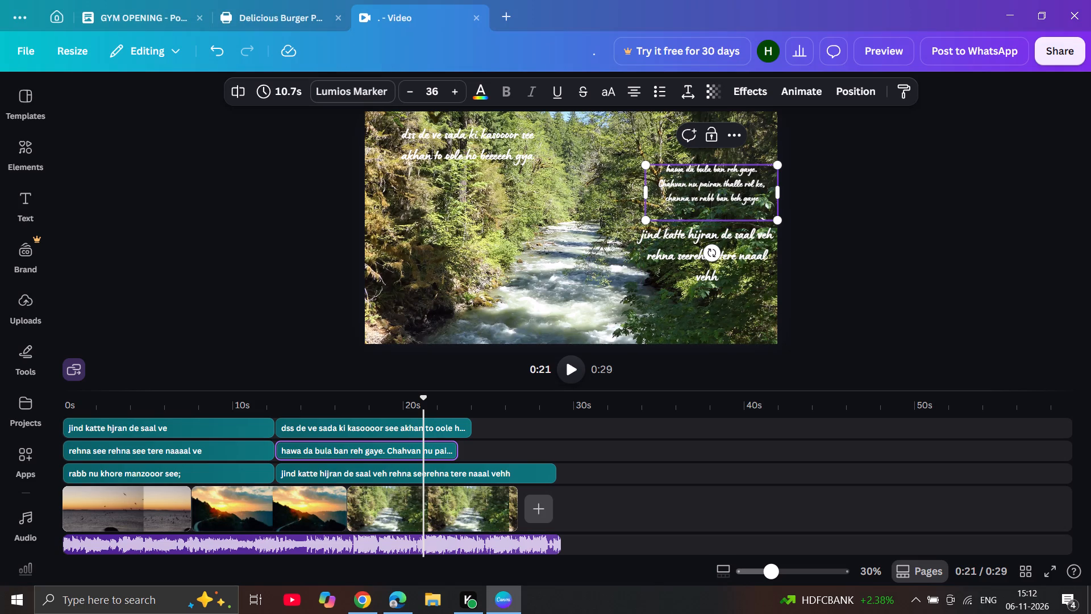
left_click(718, 208)
key("ctrl+v")
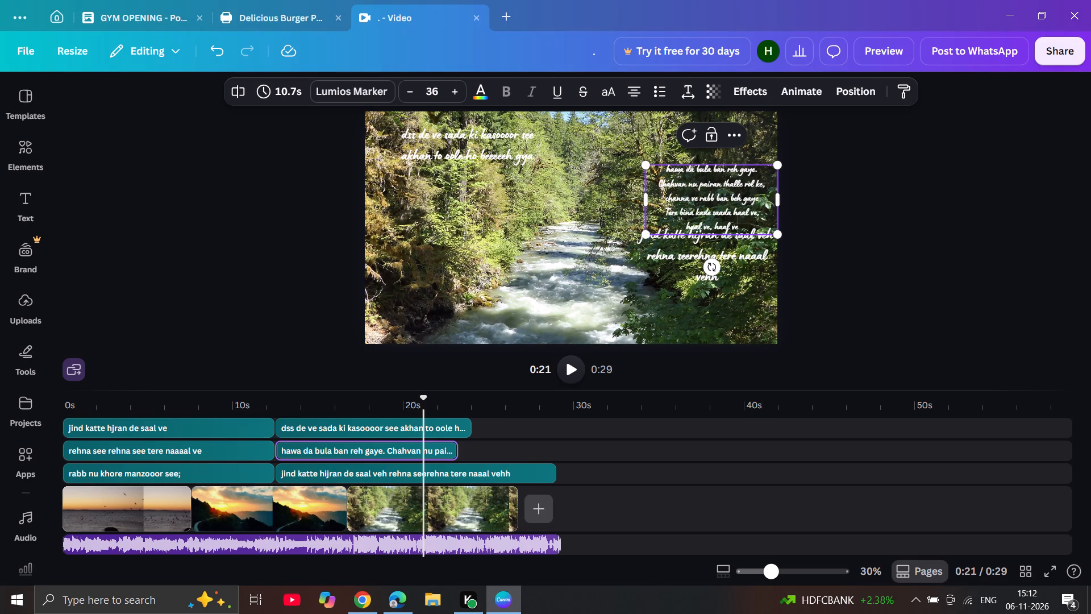
Widen the "hawa da bula" text box, shrink its text to size 32.5, and move it slightly up and right above the "jind katte" text.
left_click_drag(644, 201, 598, 183)
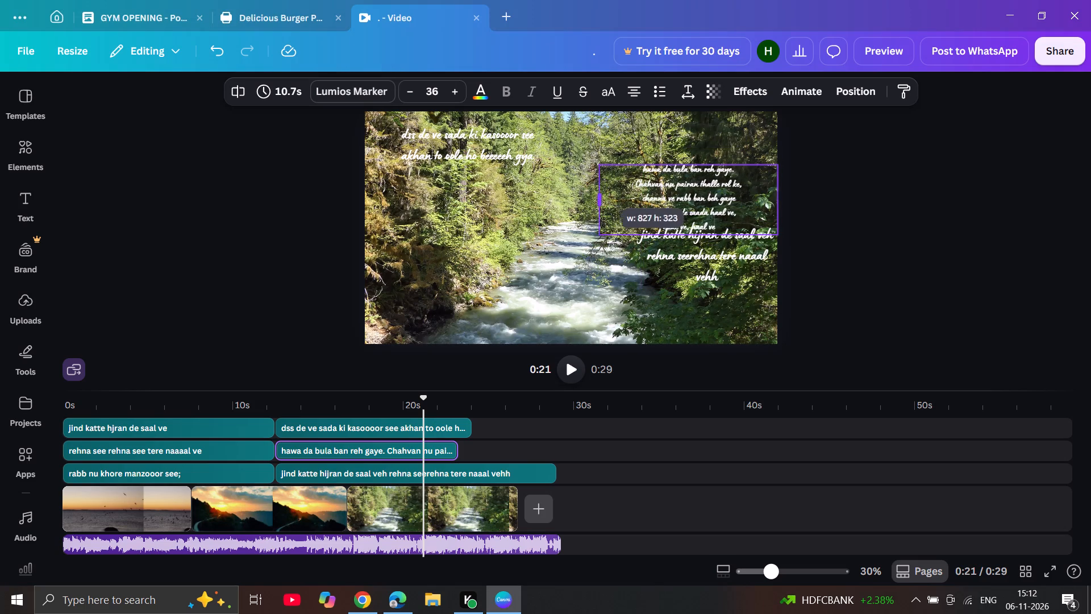
left_click_drag(598, 183, 598, 183)
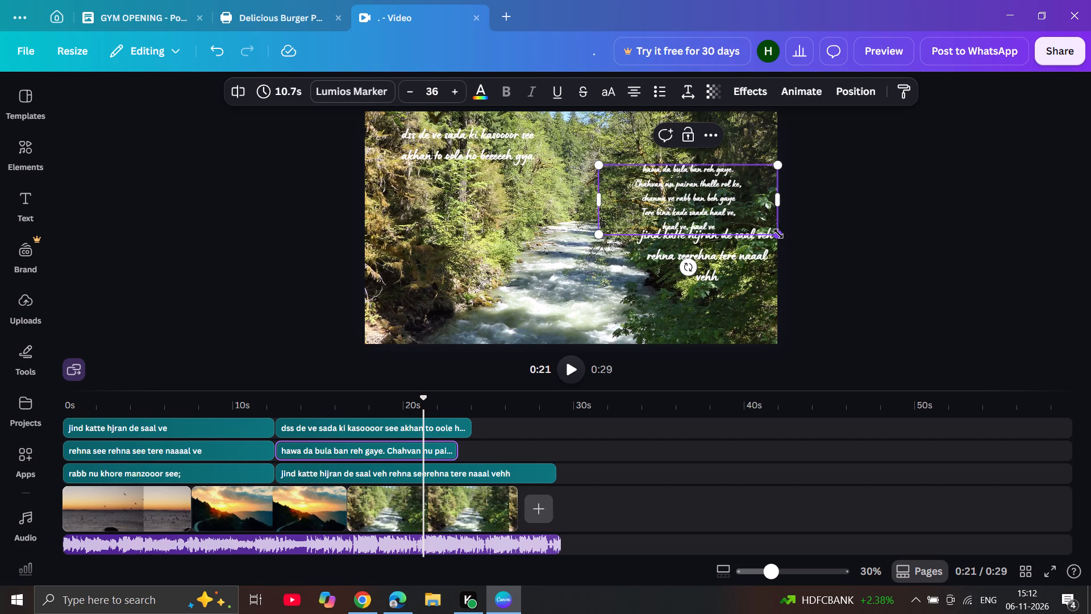
left_click_drag(778, 234, 773, 202)
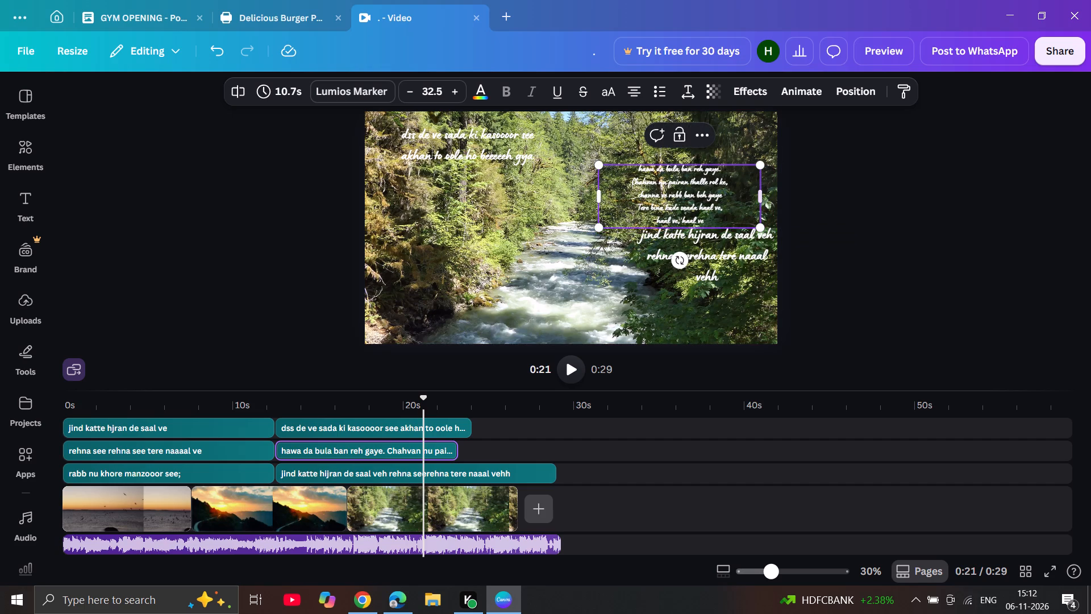
left_click_drag(765, 196, 780, 193)
left_click_drag(686, 183, 704, 179)
left_click(704, 179)
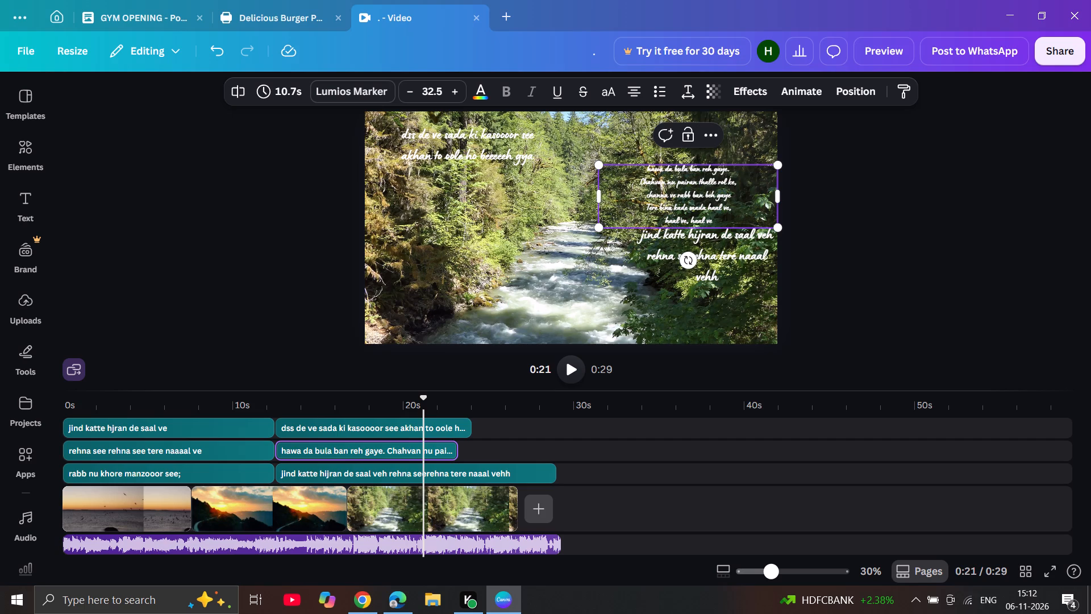
left_click_drag(719, 164, 739, 158)
left_click(703, 240)
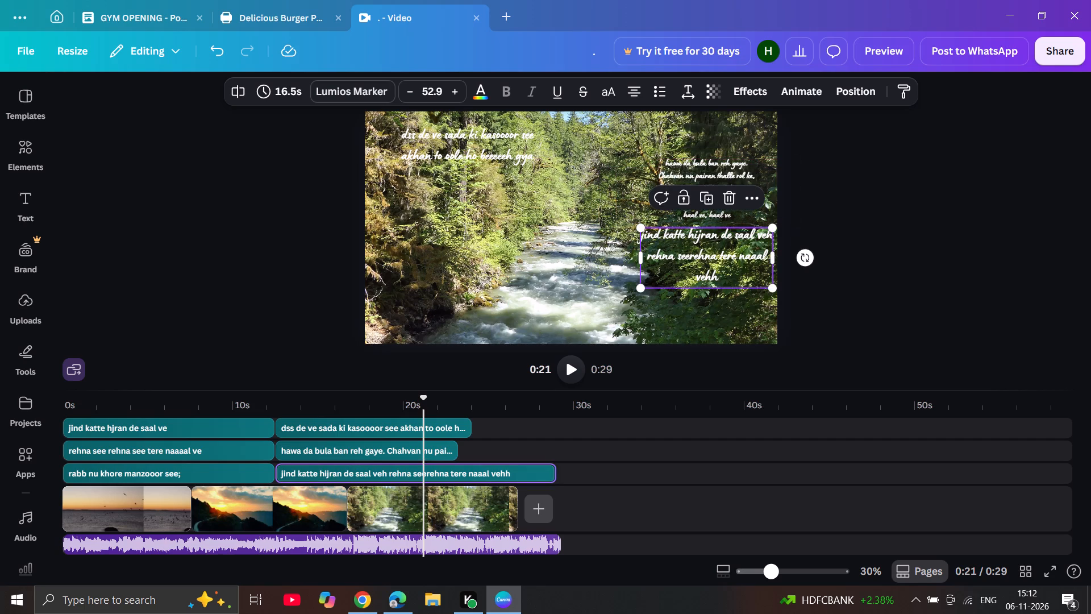
left_click(699, 320)
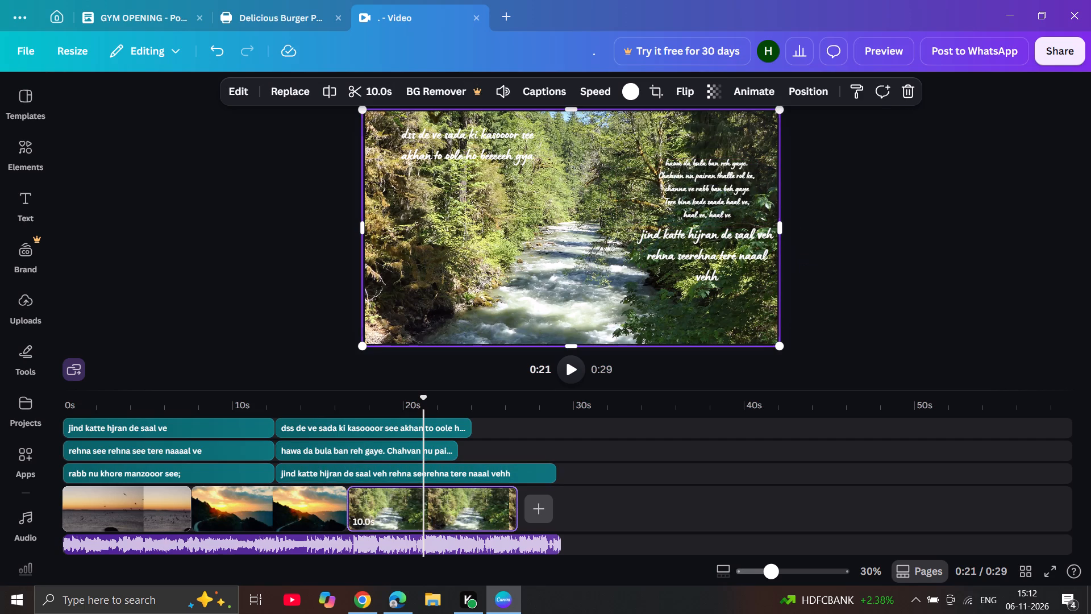
Extend the "hawa da bula" text's duration to 14.2 s so it ends with the river clip.
left_click(434, 450)
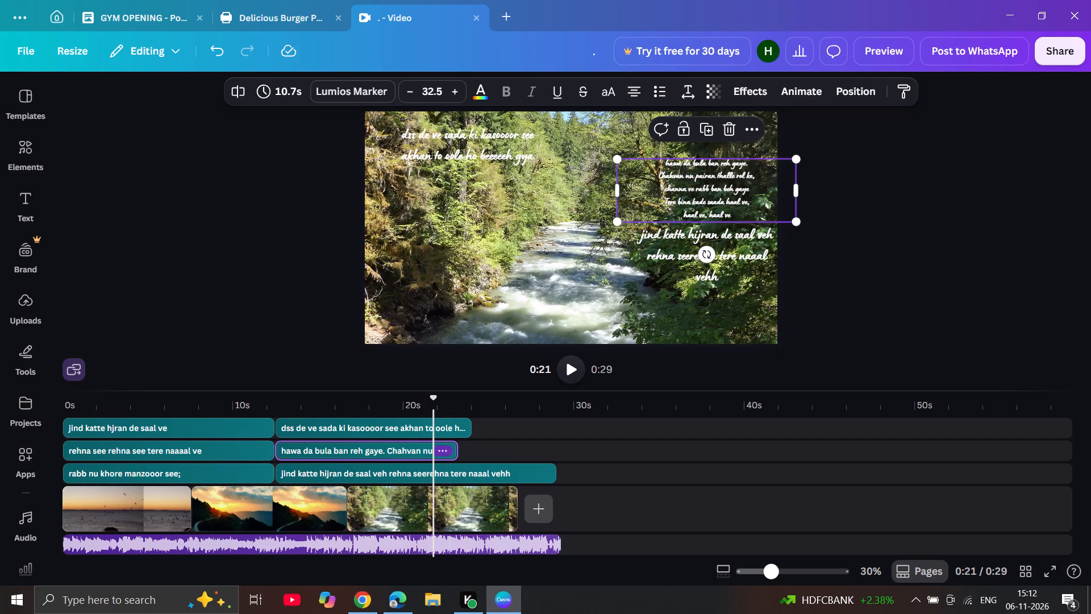
left_click_drag(453, 450, 522, 447)
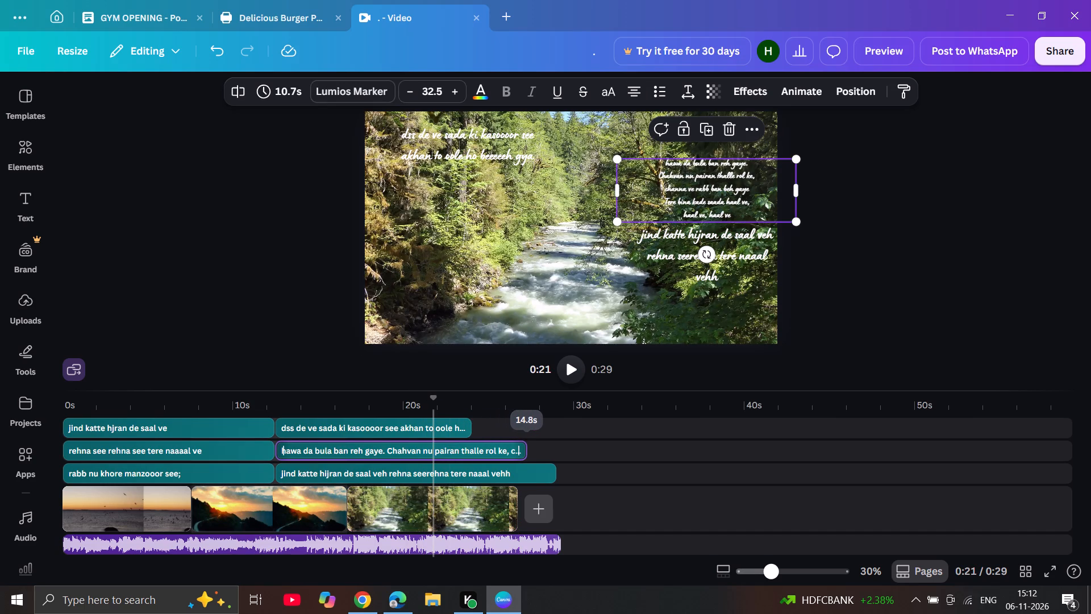
left_click_drag(522, 447, 518, 447)
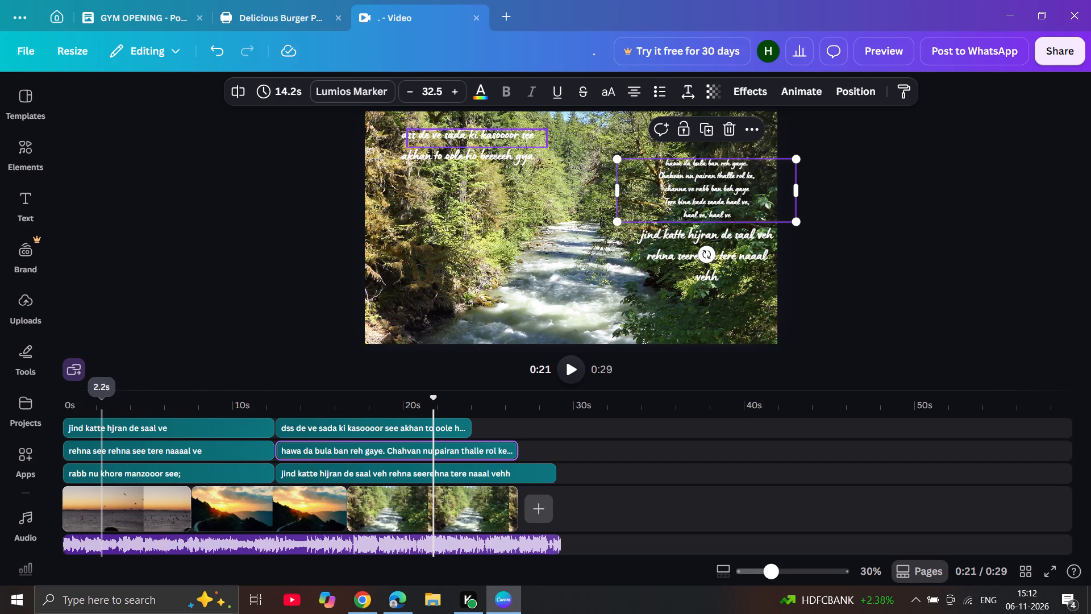
Return to the start of the video and play it through to review the lyrics against the clips and song.
key("Left")
key("Left")
key("Left")
key("Left")
key("Left")
key("Left")
key("Left")
key("Left")
key("Left")
key("Left")
key("Left")
key("Left")
key("Left")
key("Left")
key("Left")
key("Left")
key("Left")
key("Left")
key("Left")
key("Left")
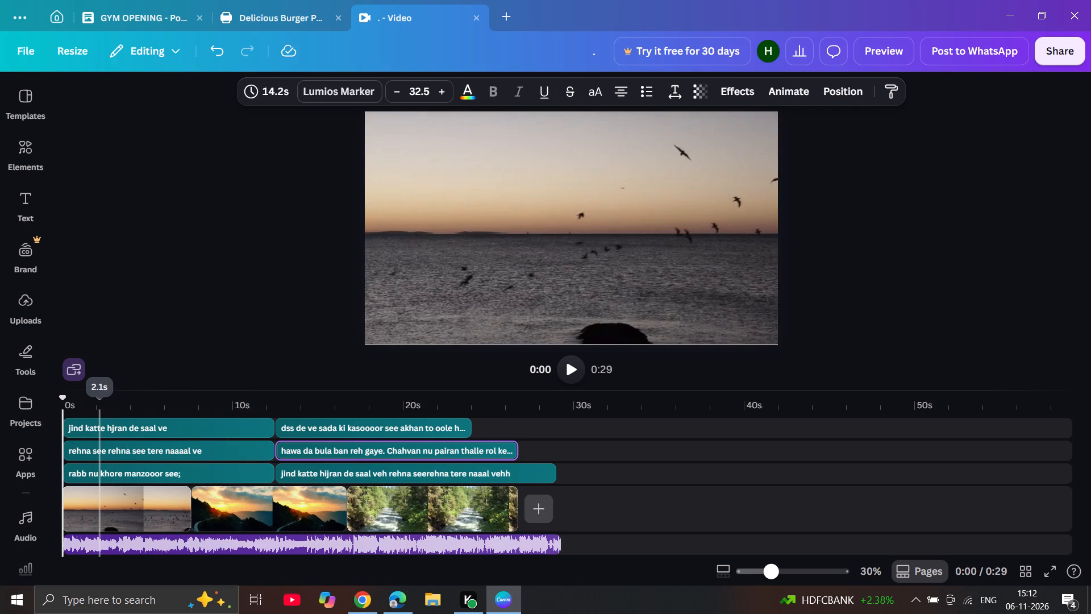
key("space")
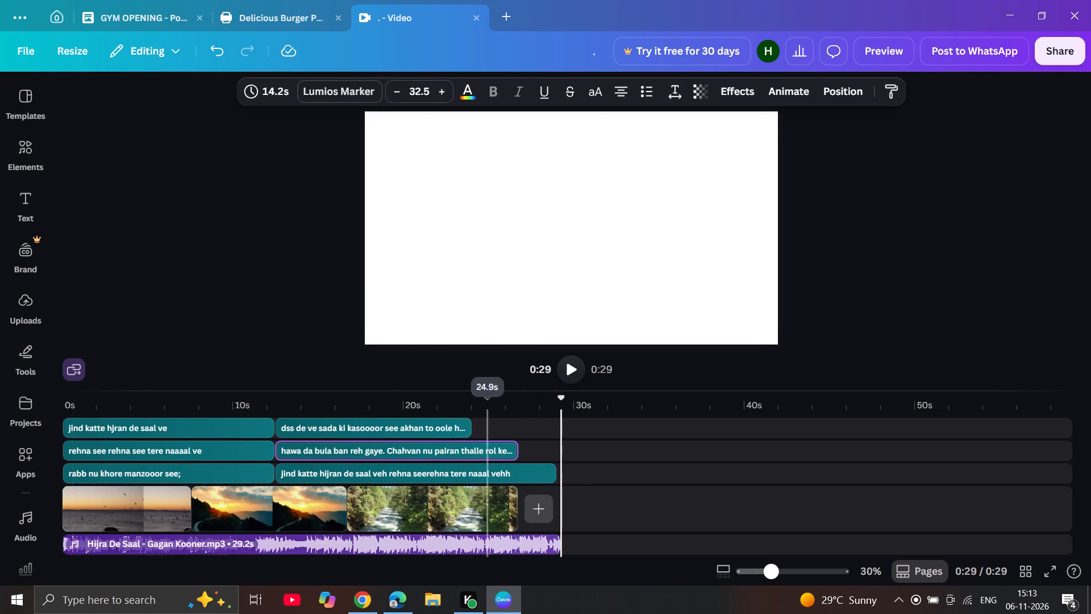
Browse the Nature stock videos and add the 14.0 s turquoise lake and mountains clip after the river clip.
left_click(536, 507)
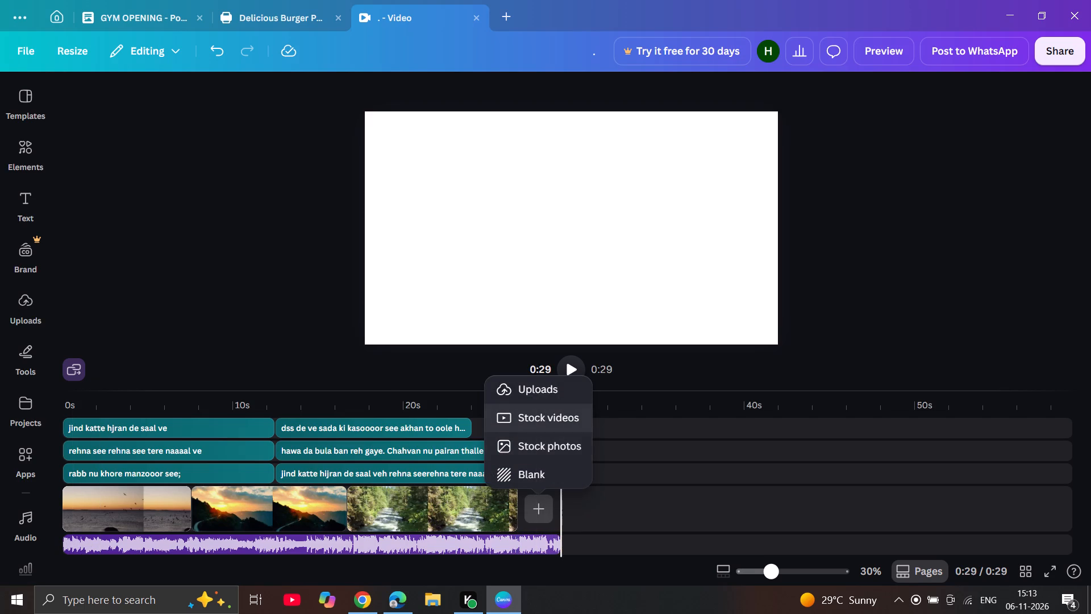
left_click(525, 425)
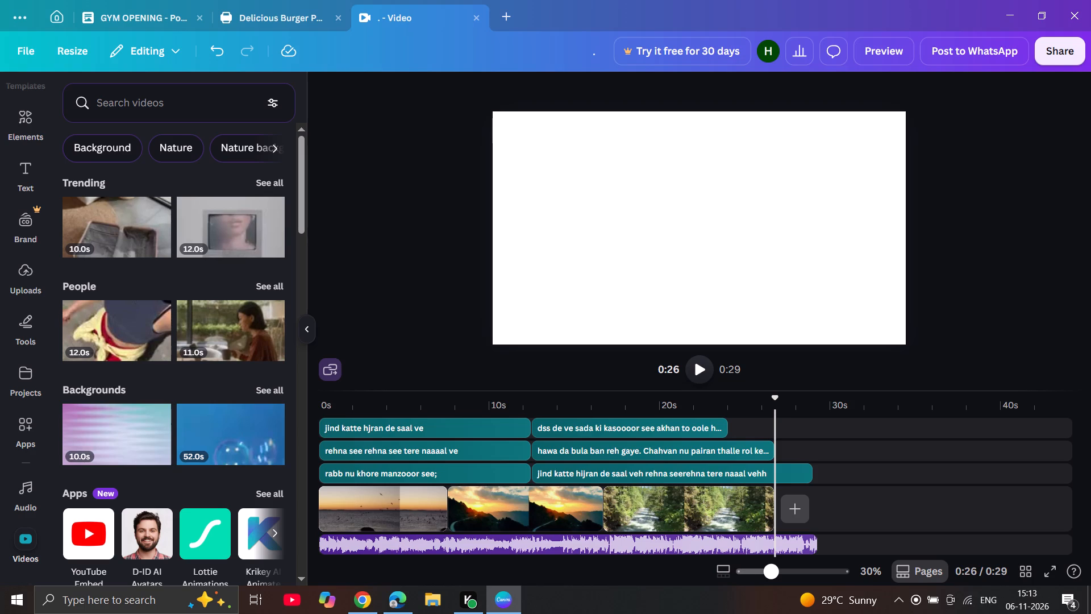
scroll(177, 381, "down", 6)
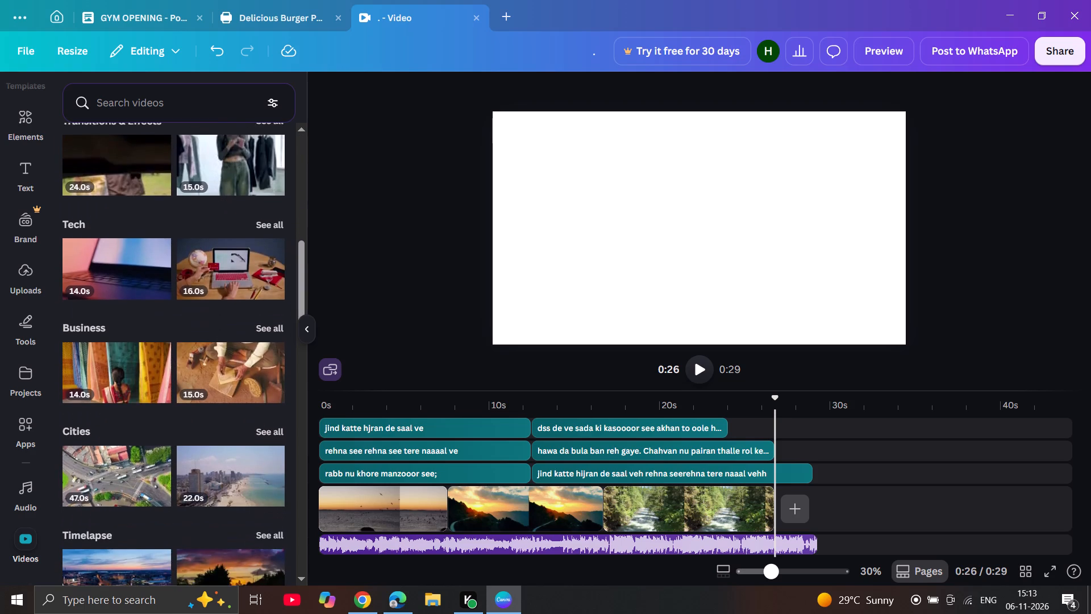
scroll(177, 381, "down", 2)
scroll(177, 381, "up", 8)
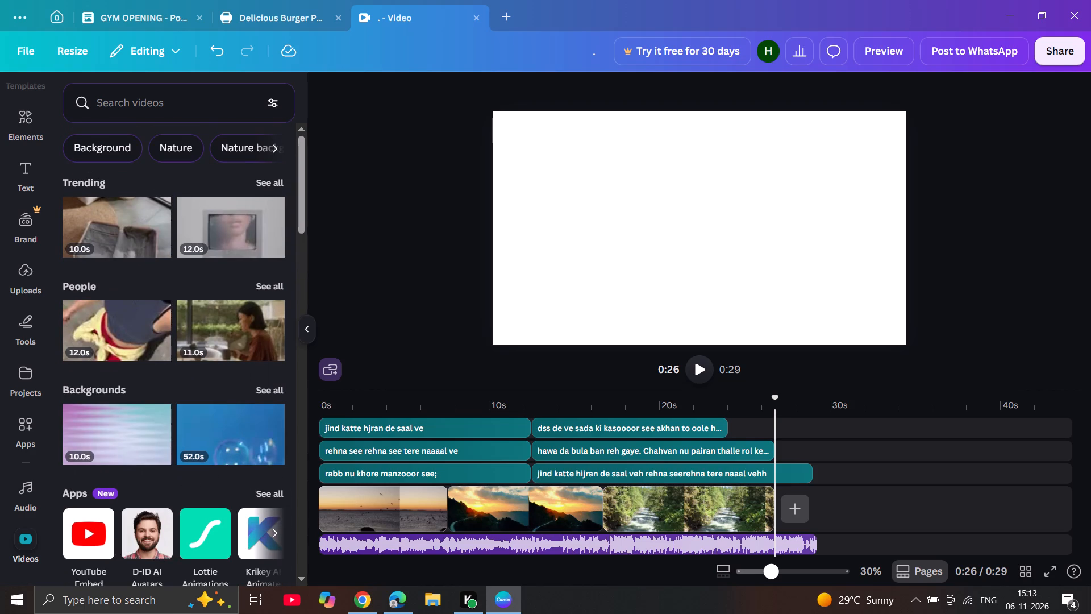
left_click(164, 102)
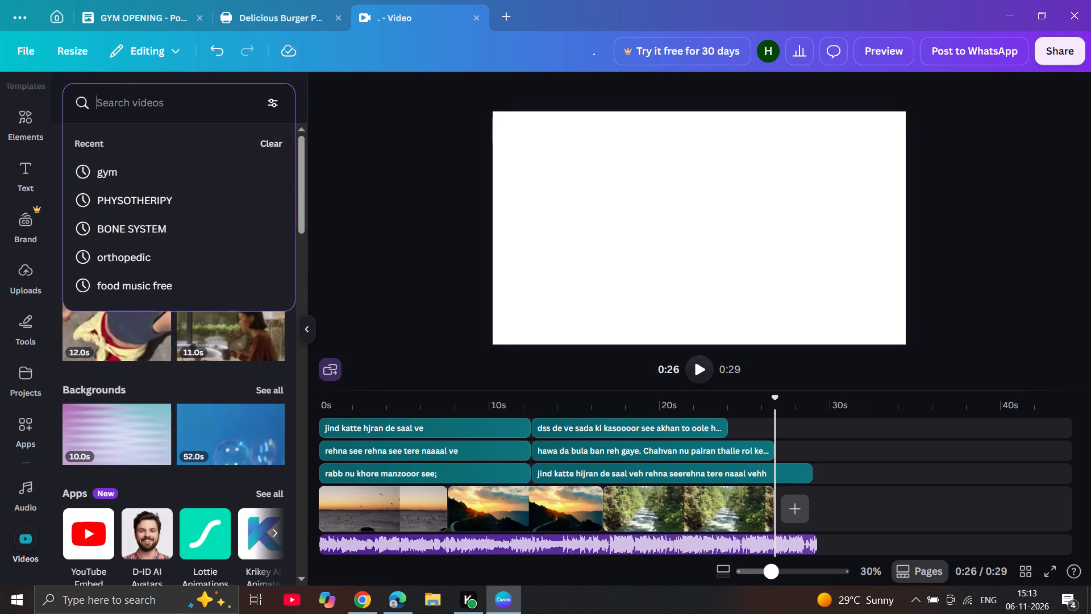
left_click(360, 122)
left_click(168, 143)
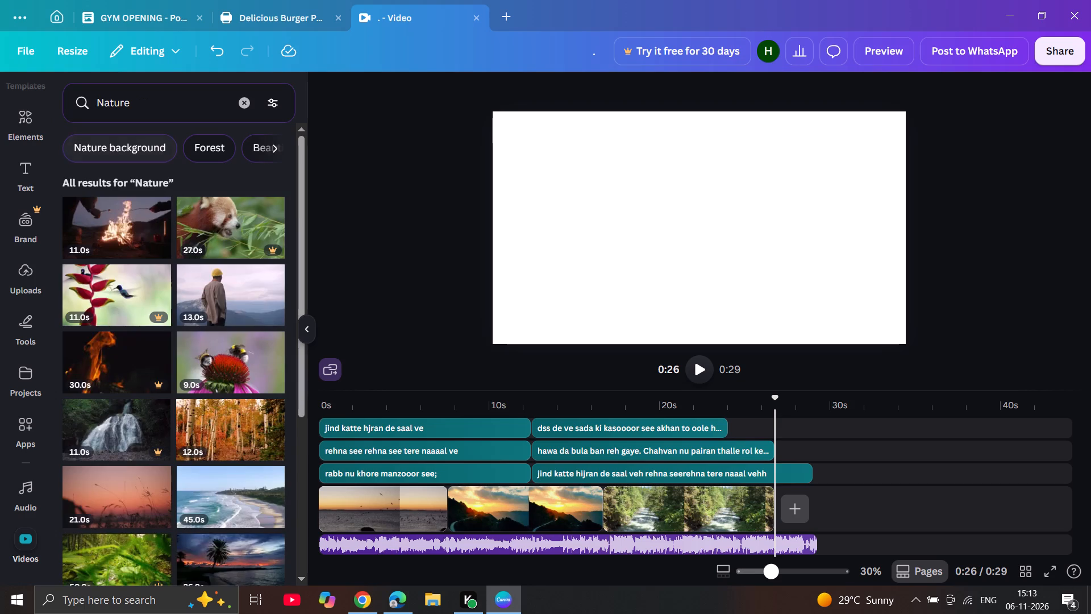
scroll(193, 317, "down", 1)
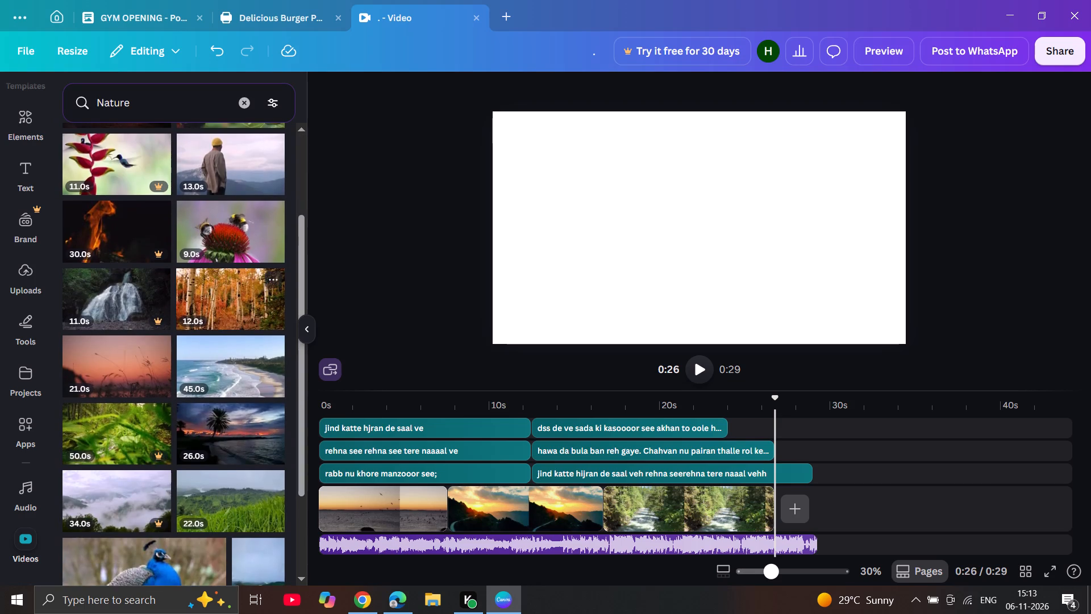
scroll(193, 317, "down", 4)
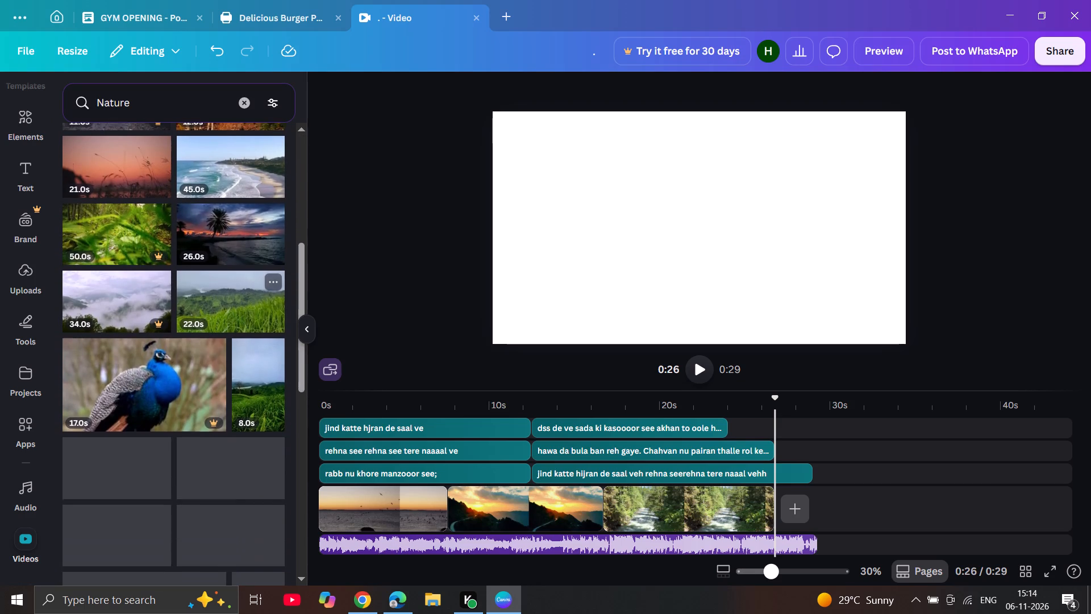
scroll(193, 317, "down", 2)
scroll(193, 317, "left", 1)
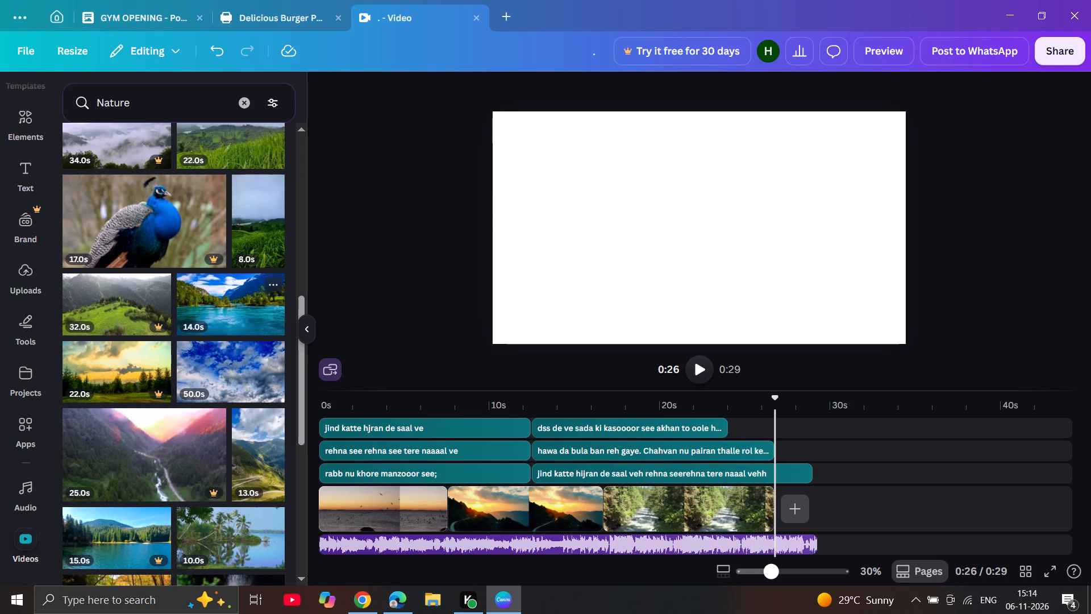
left_click(236, 312)
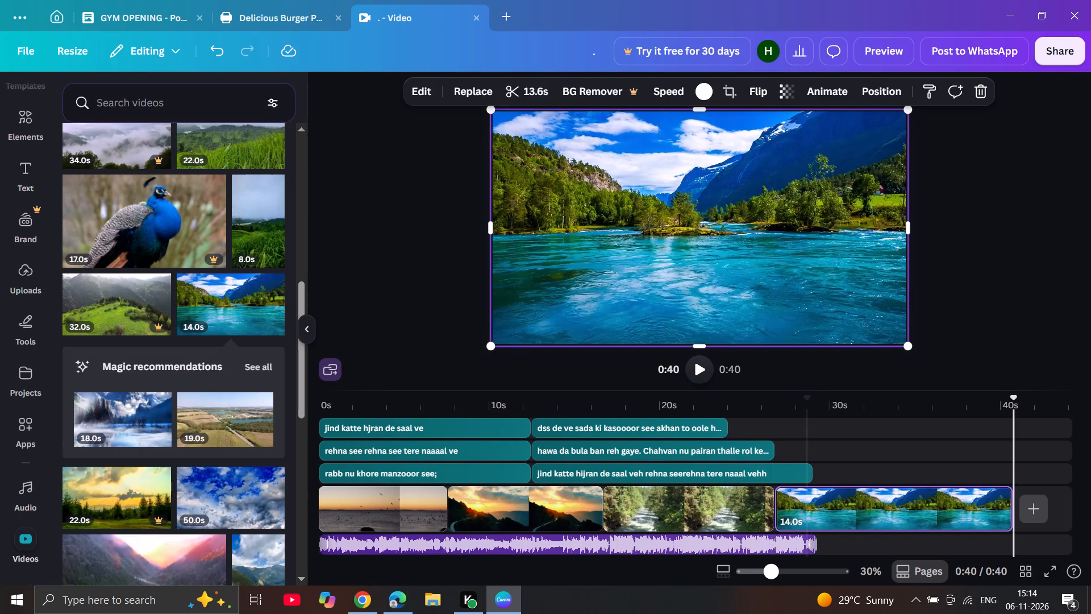
Extend the Hijra De Saal audio track to 43.3 s, past the end of the lake clip.
left_click_drag(815, 545, 885, 536)
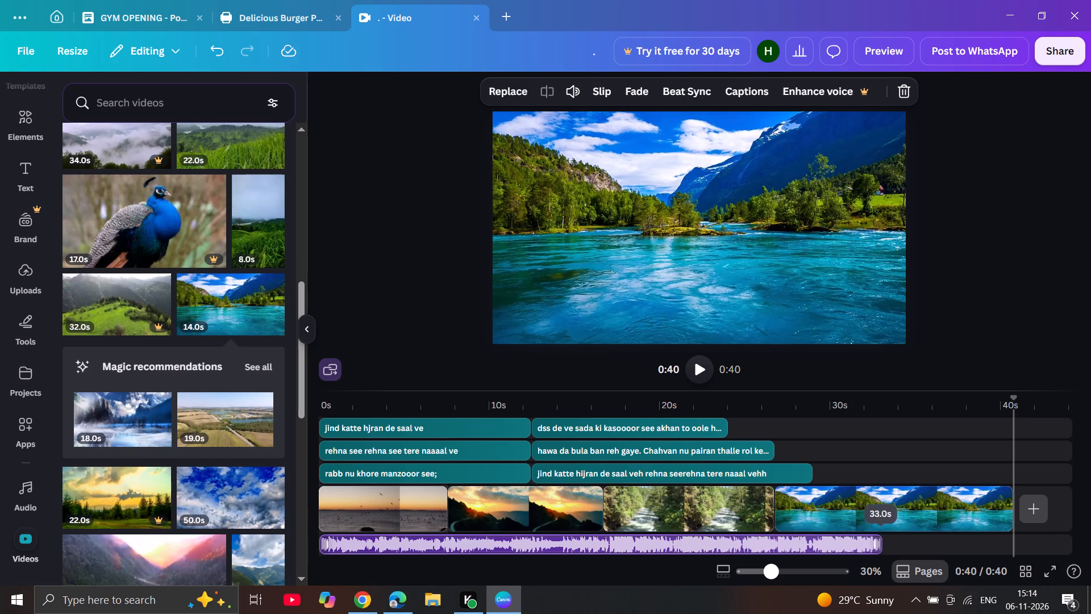
left_click_drag(885, 536, 1055, 528)
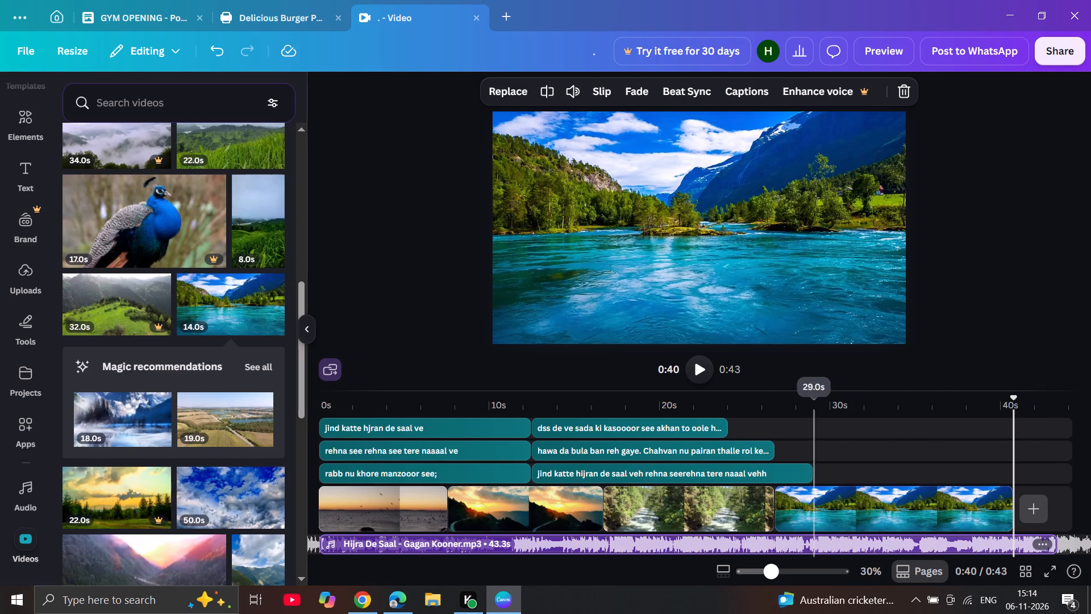
Extend the second set of lyrics over the lake clip: "hawa da bula" to 25.4 s, "dss de ve" to 24.8 s, "jind katte" slightly beyond both.
left_click_drag(805, 473, 965, 470)
left_click_drag(768, 447, 822, 449)
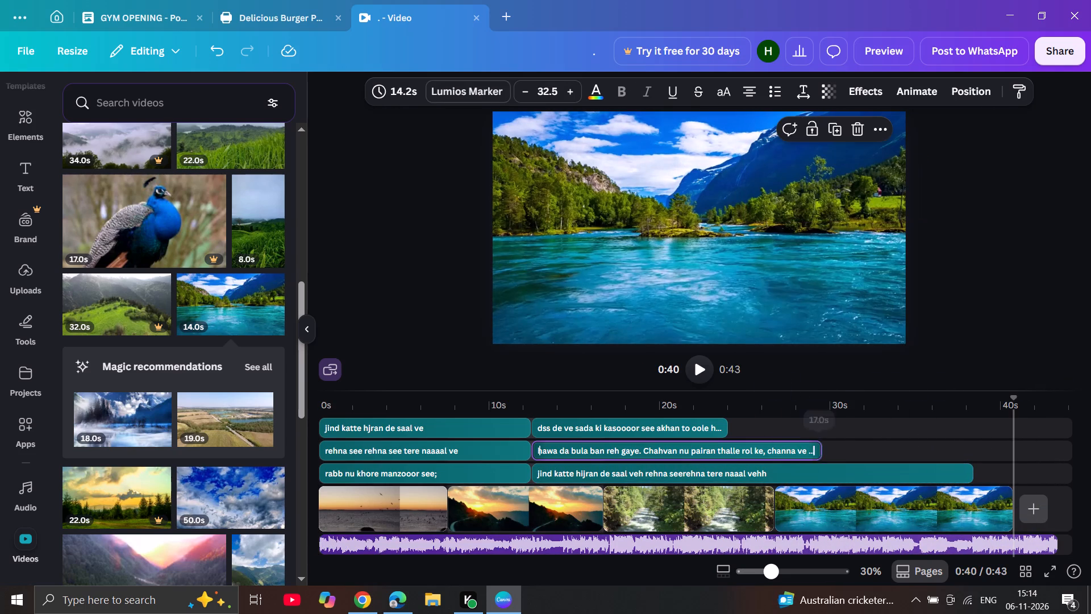
left_click_drag(822, 449, 957, 447)
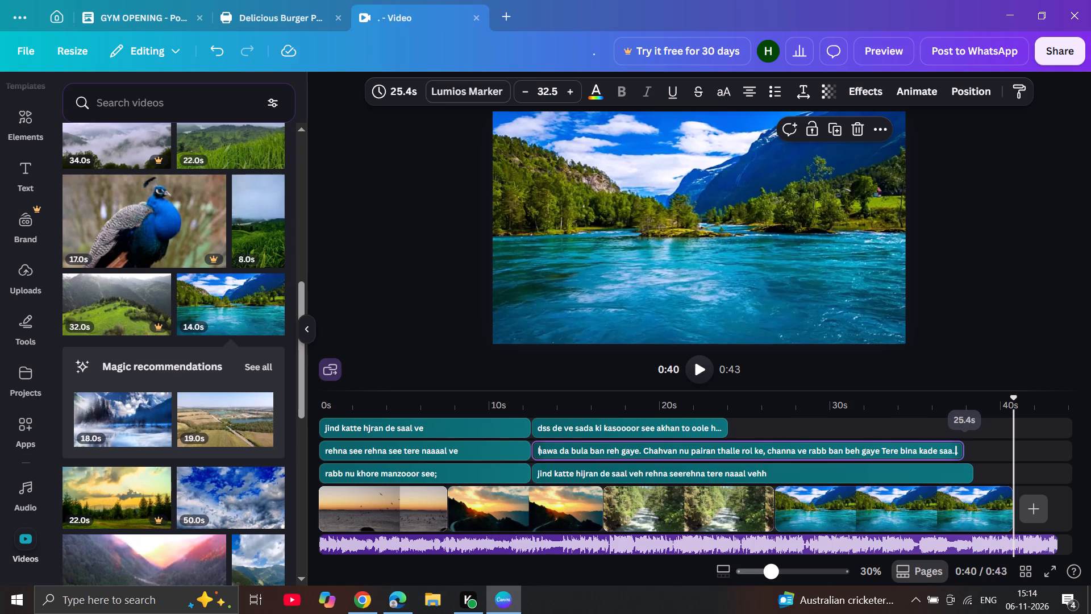
left_click_drag(724, 428, 886, 424)
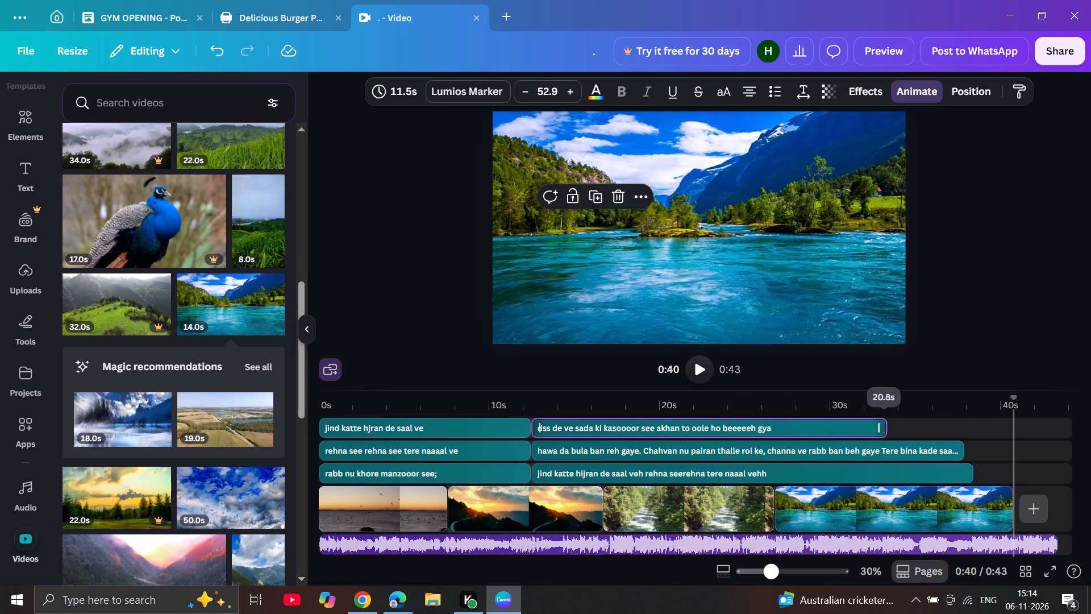
left_click_drag(886, 424, 951, 422)
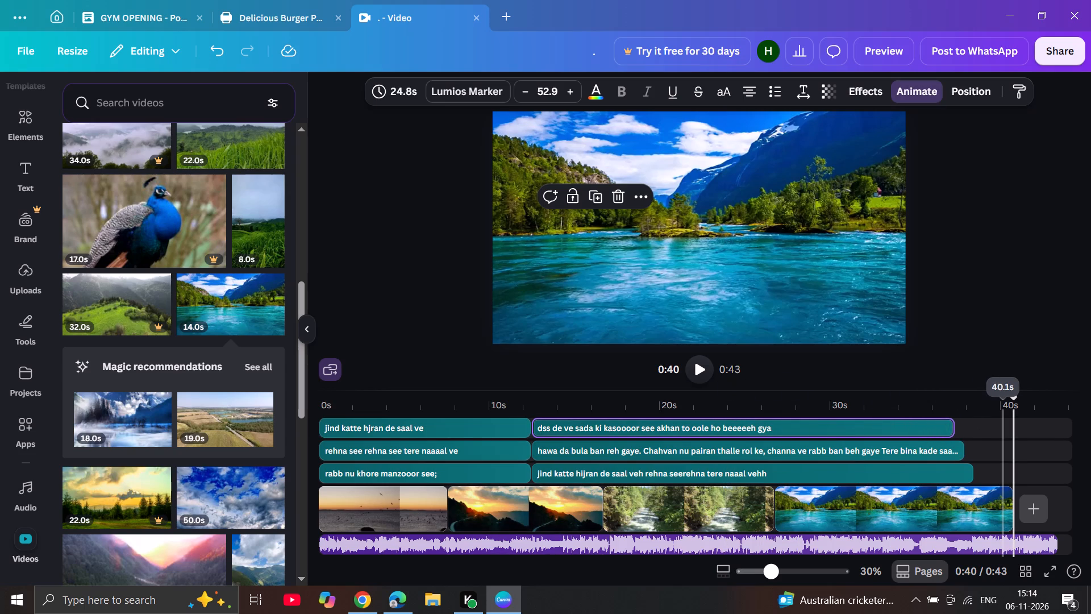
Trim the end of the lake clip to 11.6 s so it finishes with the "jind katte hijran" text.
left_click(997, 496)
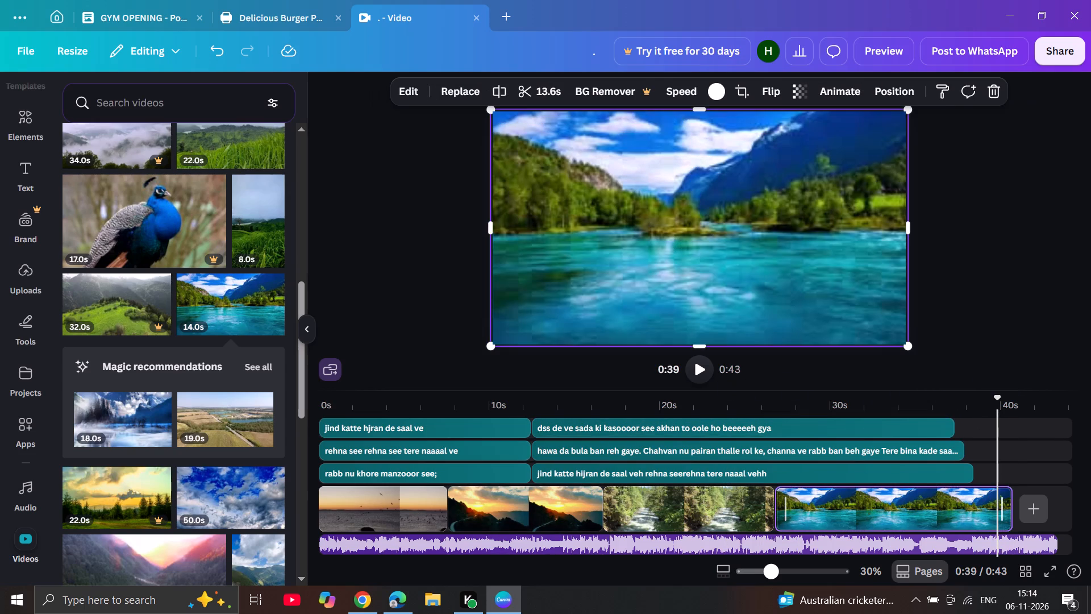
left_click_drag(1007, 508, 972, 512)
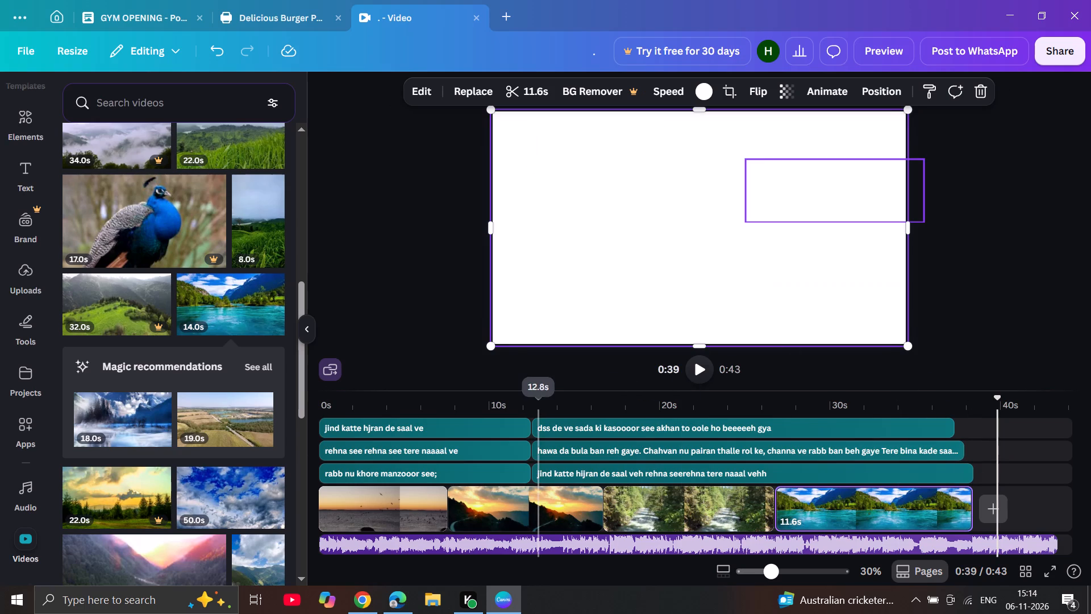
Play the video from the start of the second set of lyrics to review the extended part.
left_click(535, 439)
key("space")
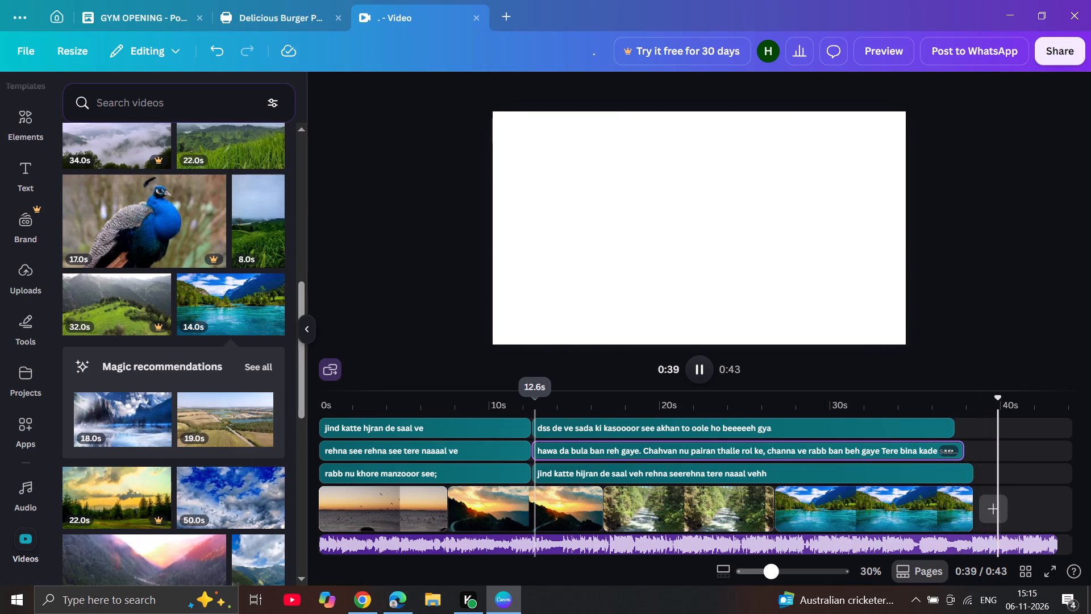
Shorten the Hijra De Saal audio track to 38.4 s so it ends together with the lake clip.
left_click(1032, 542)
left_click_drag(1051, 542, 973, 549)
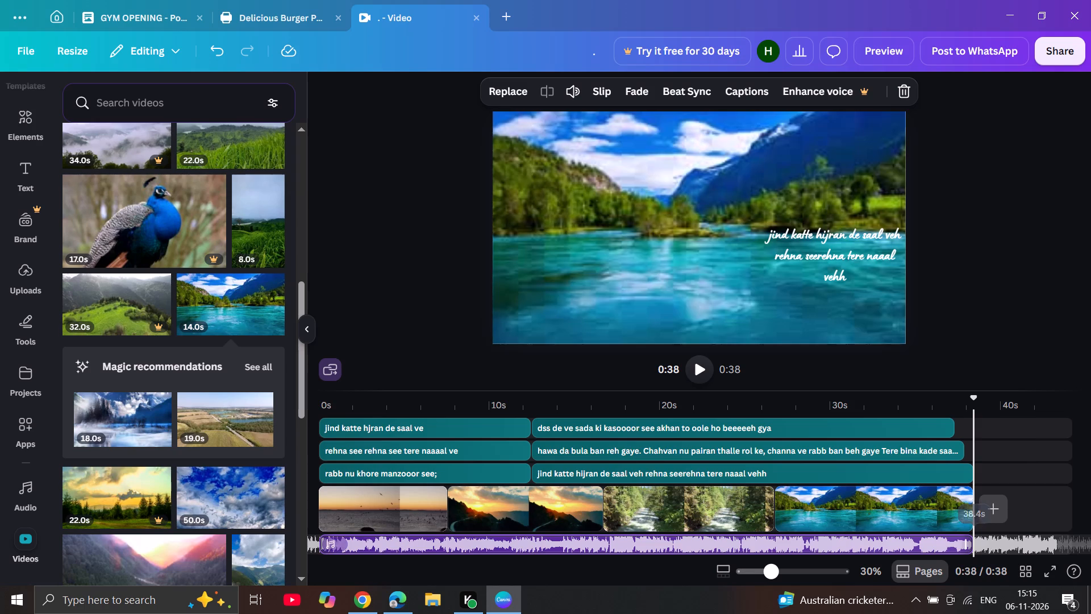
Play the video from about 32.4 s to review how the lyrics end over the lake clip.
left_click(873, 549)
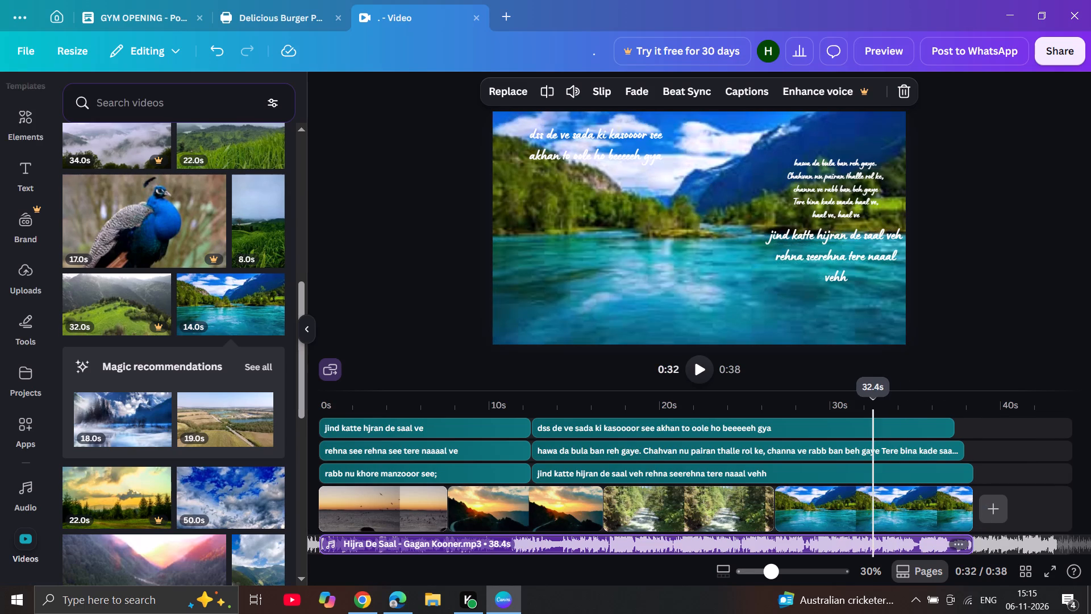
key("space")
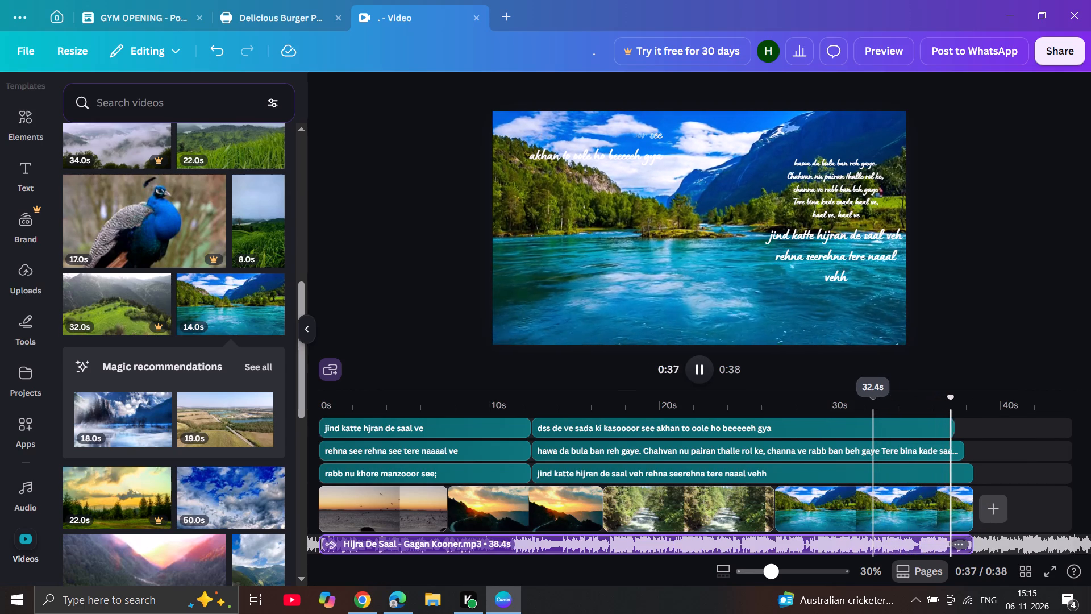
Extend the "hawa da bula" text to 26.0 s and the "dss de ve" text to 25.9 s, near the lake clip's end.
left_click_drag(957, 453, 972, 452)
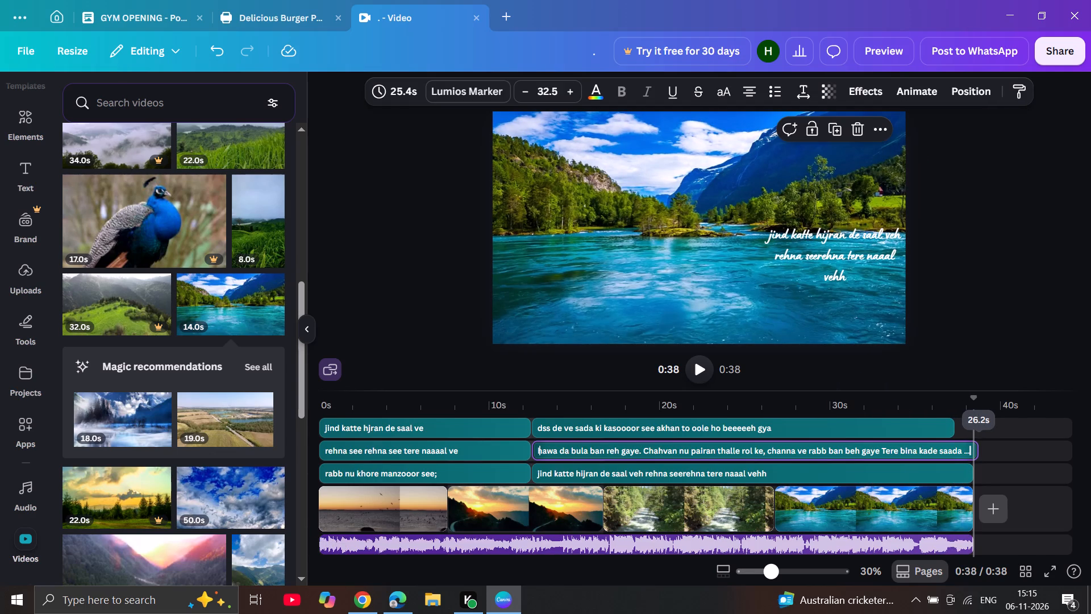
left_click_drag(972, 452, 969, 452)
left_click_drag(947, 431, 967, 430)
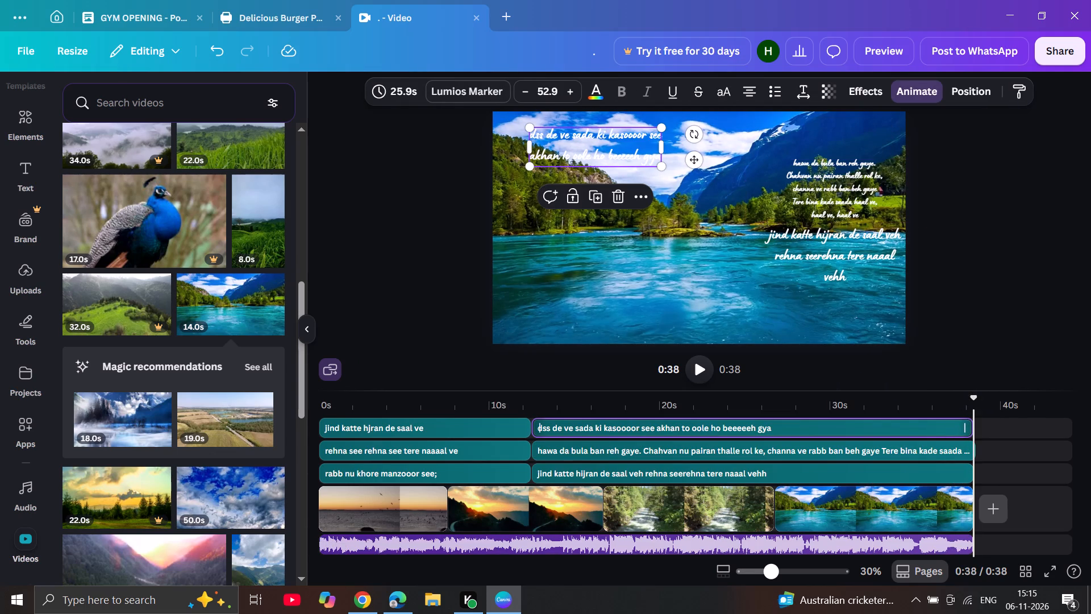
Delete the "jind katte hijran de saal veh" text over the second part of the video.
left_click(963, 478)
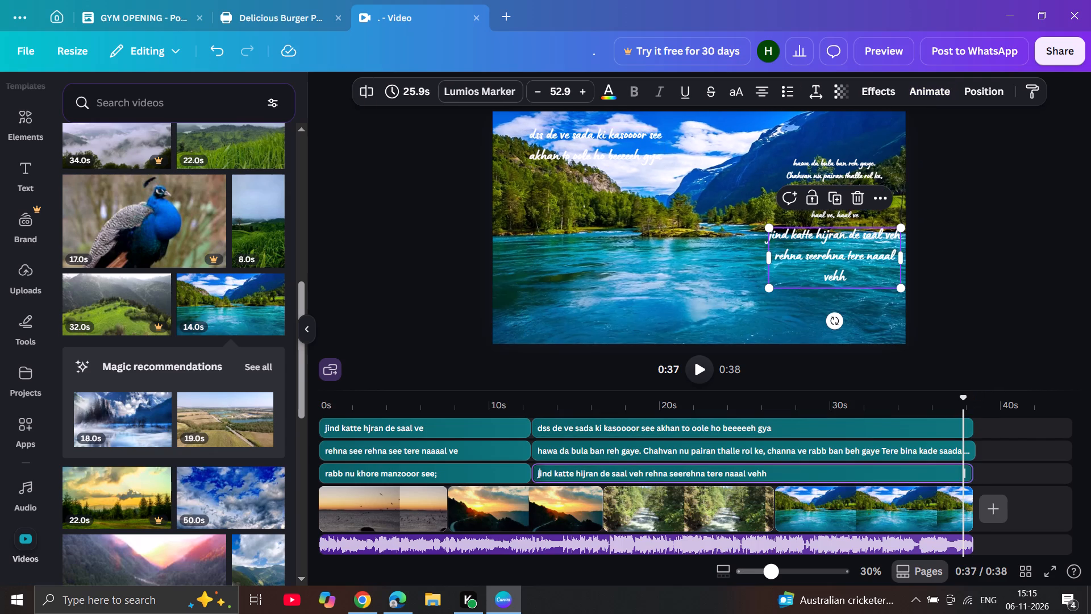
left_click(935, 478)
left_click(960, 471)
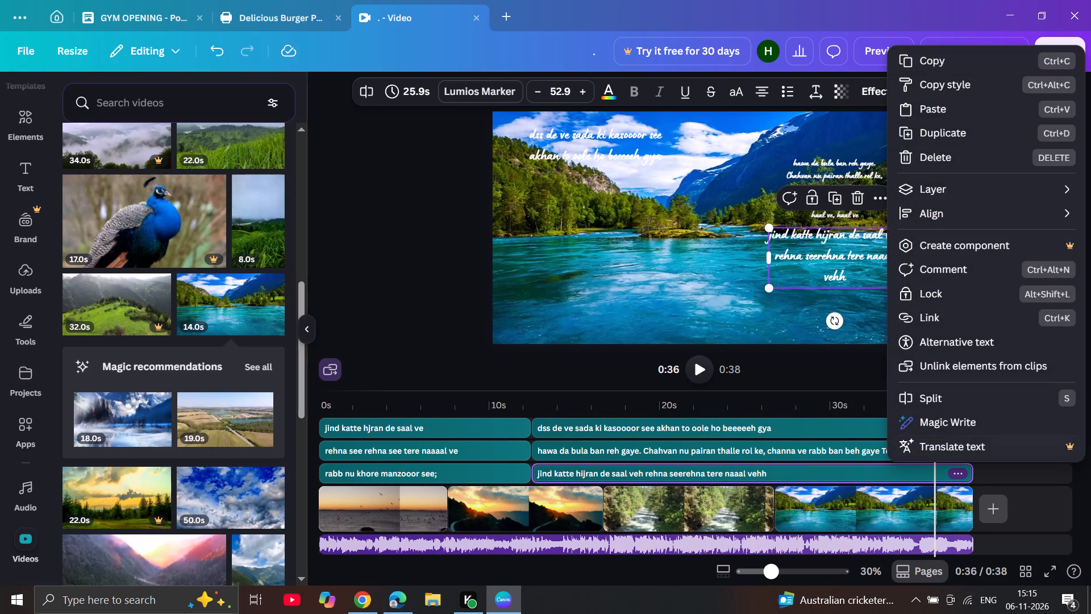
left_click(977, 152)
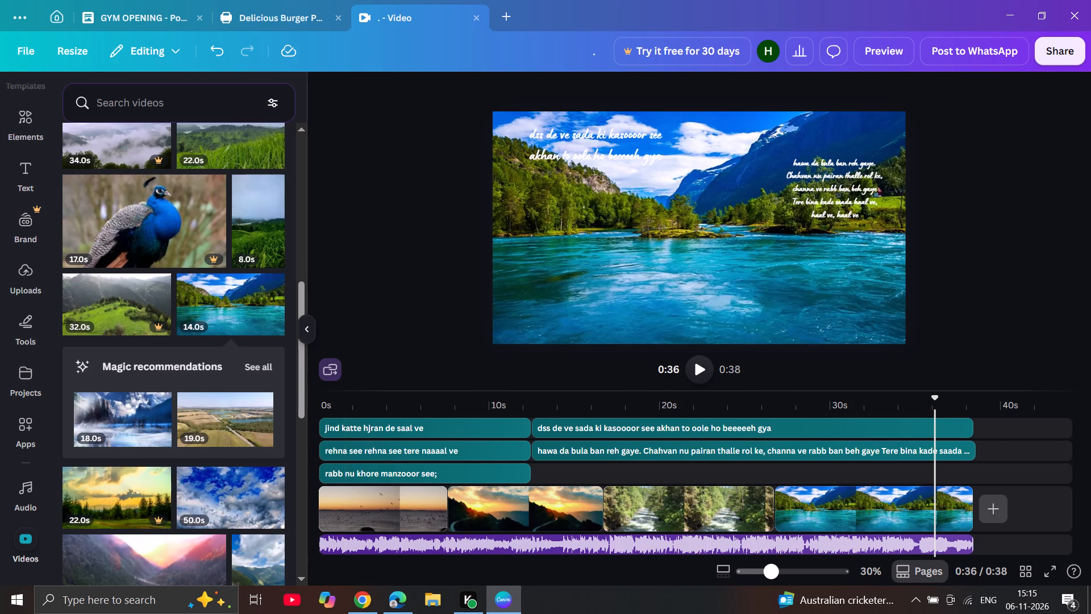
Play the end of the video from about 0:36 to review the remaining lyrics.
left_click(698, 362)
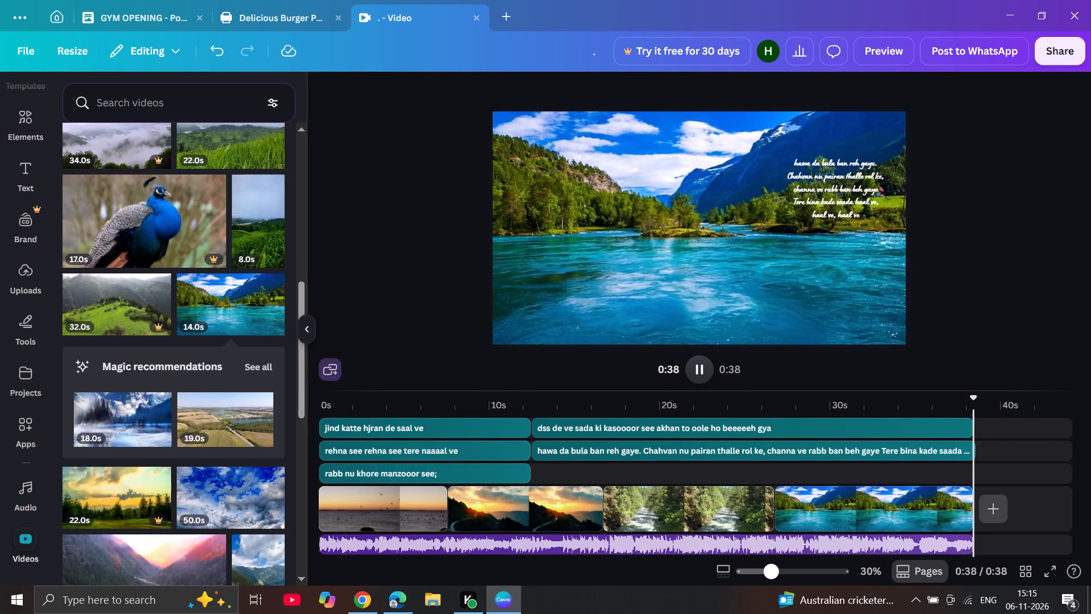
key("space")
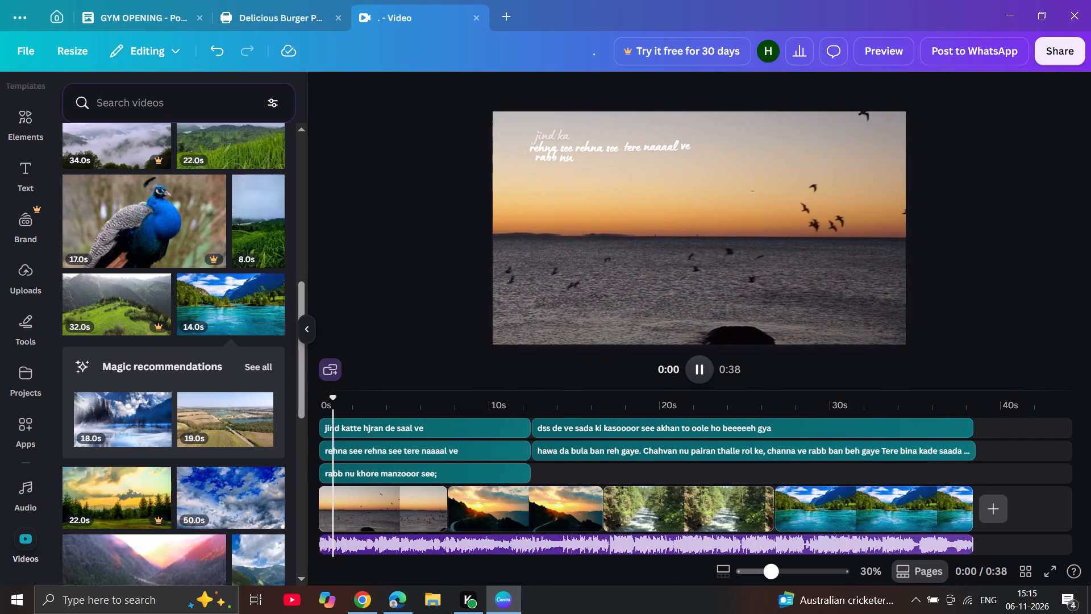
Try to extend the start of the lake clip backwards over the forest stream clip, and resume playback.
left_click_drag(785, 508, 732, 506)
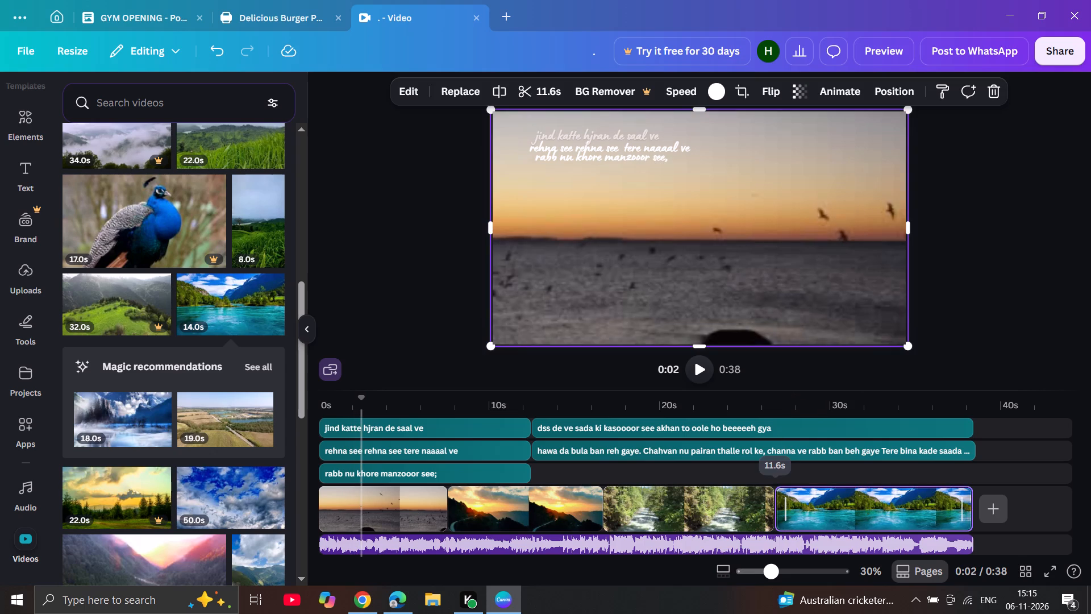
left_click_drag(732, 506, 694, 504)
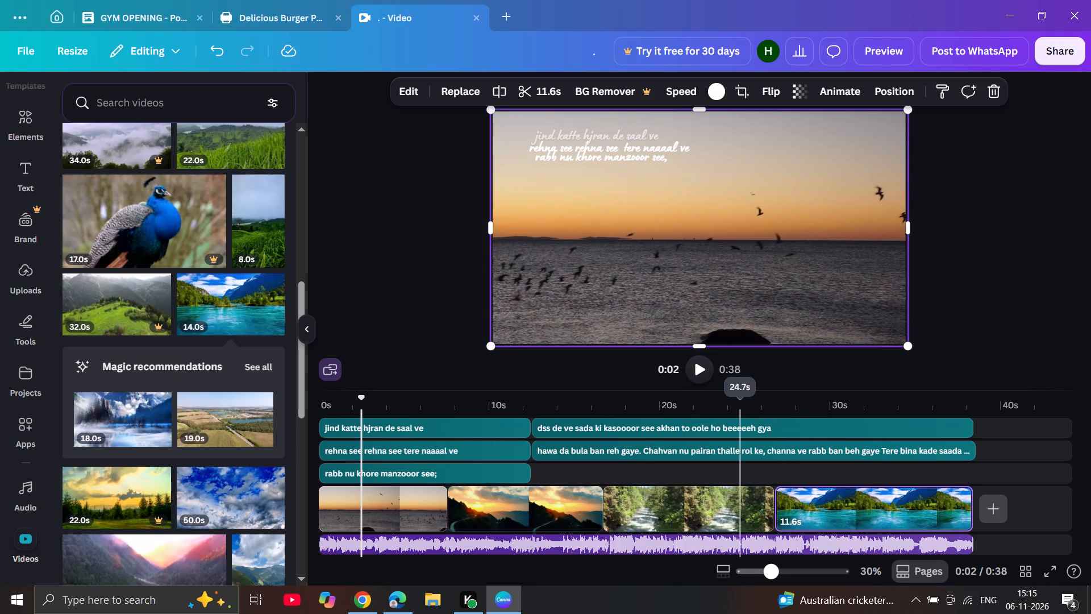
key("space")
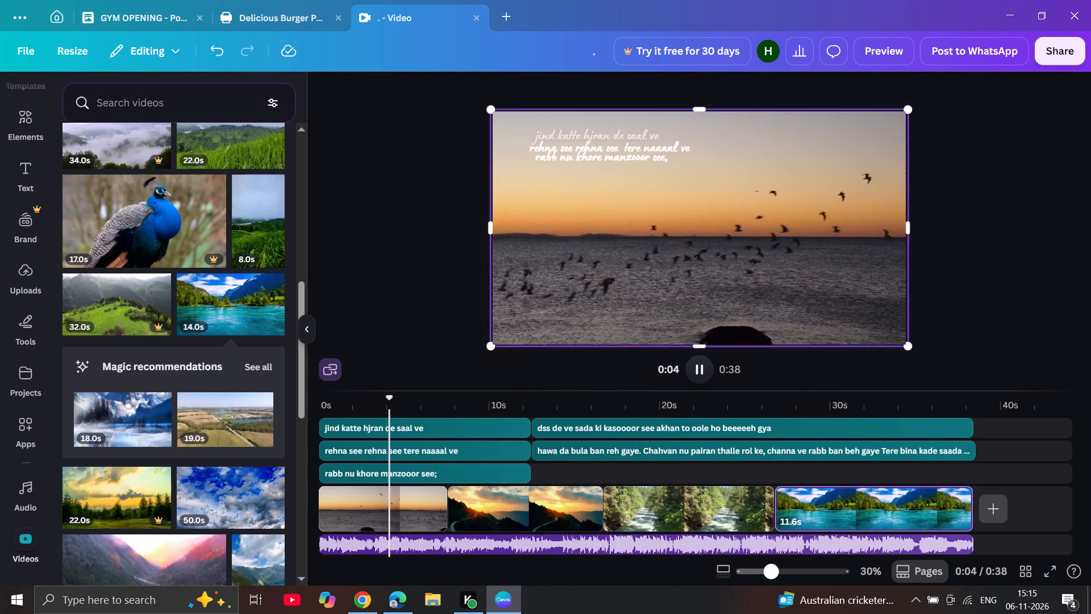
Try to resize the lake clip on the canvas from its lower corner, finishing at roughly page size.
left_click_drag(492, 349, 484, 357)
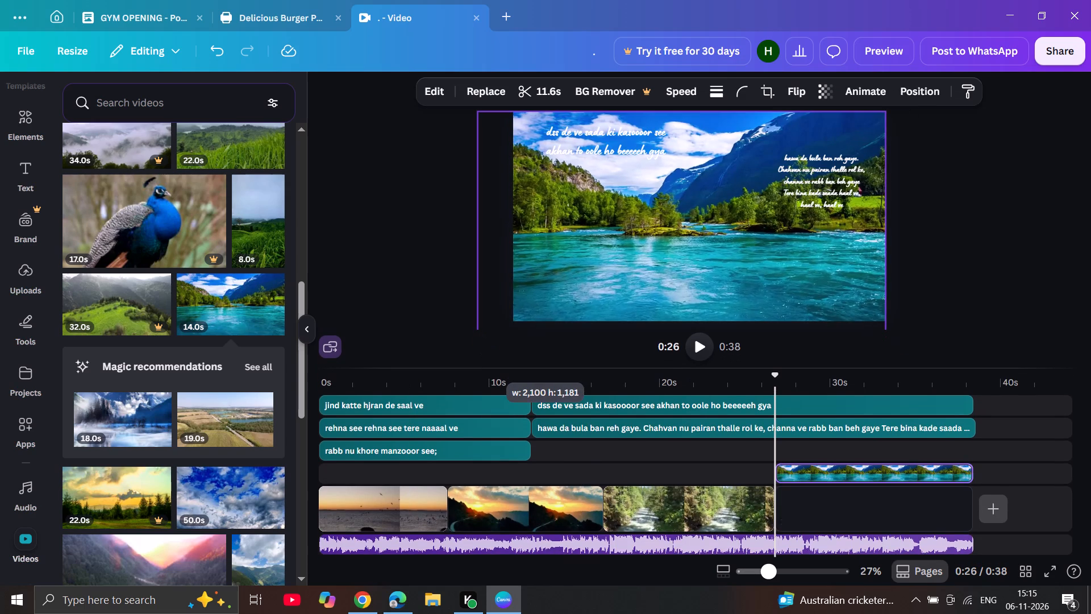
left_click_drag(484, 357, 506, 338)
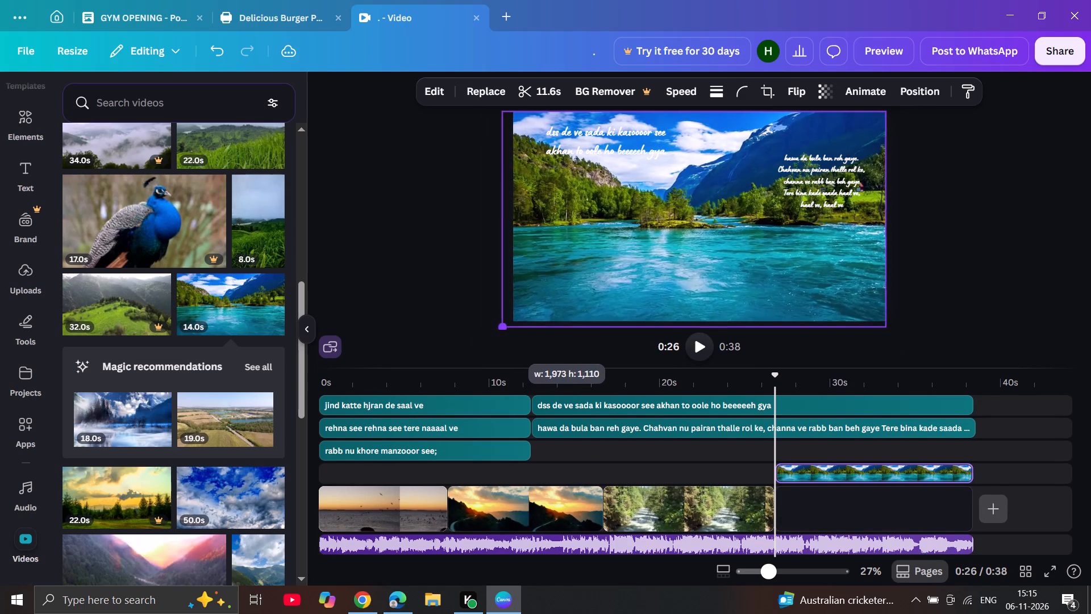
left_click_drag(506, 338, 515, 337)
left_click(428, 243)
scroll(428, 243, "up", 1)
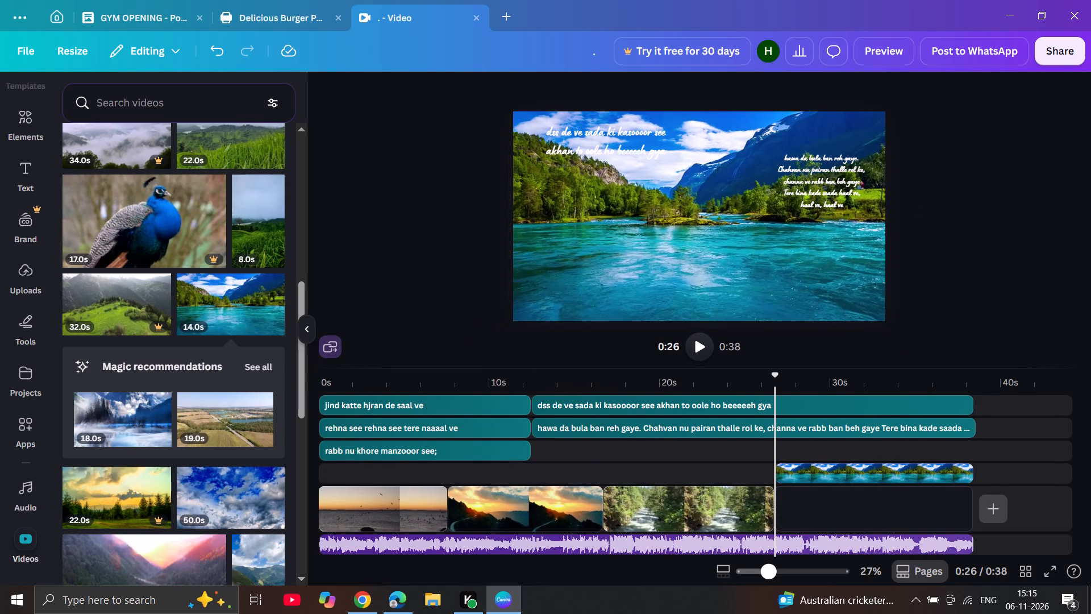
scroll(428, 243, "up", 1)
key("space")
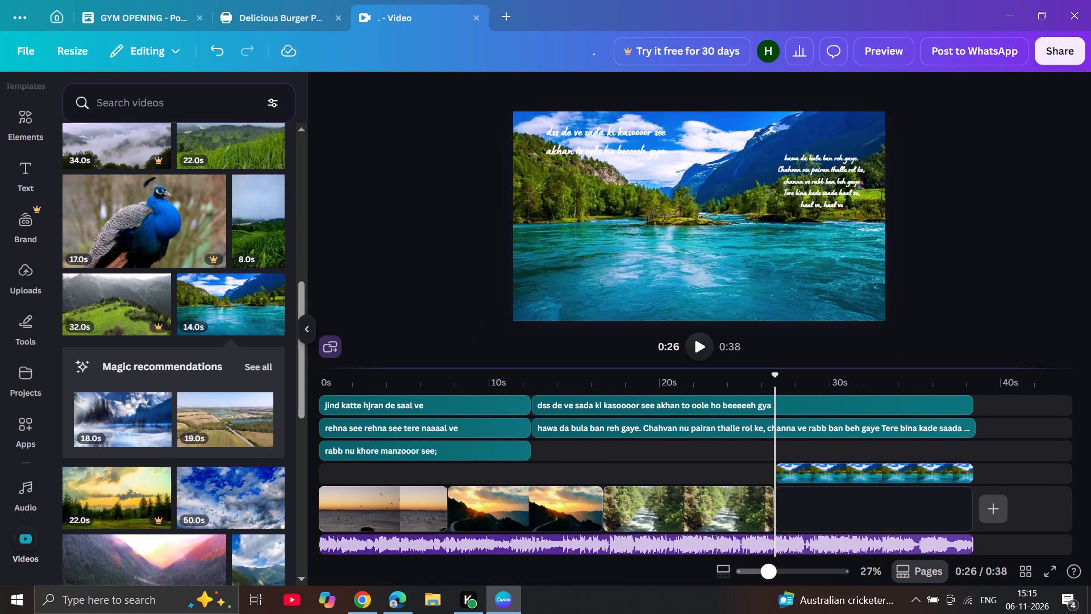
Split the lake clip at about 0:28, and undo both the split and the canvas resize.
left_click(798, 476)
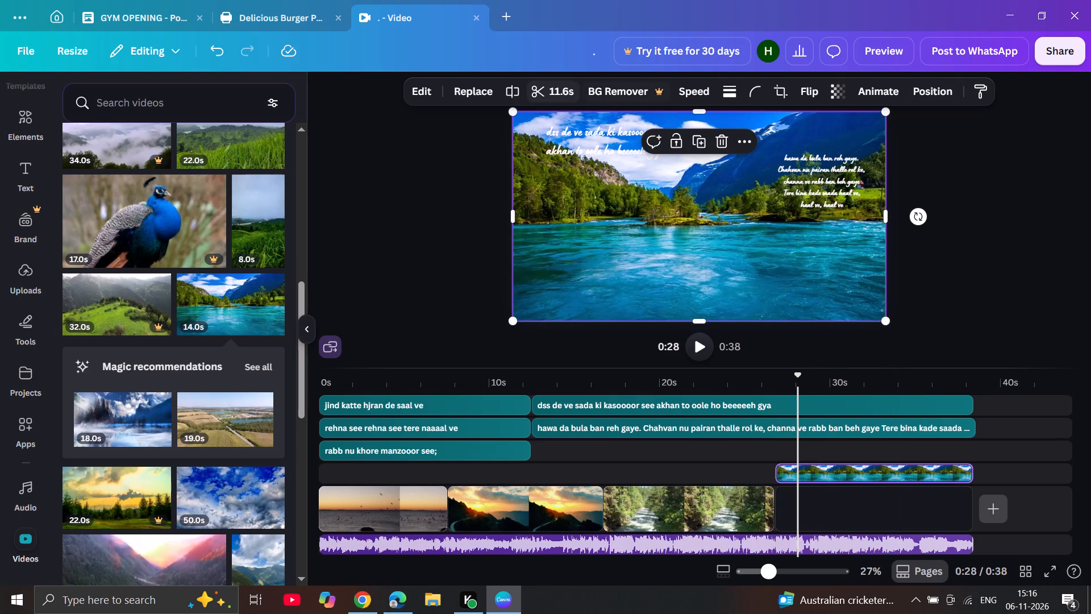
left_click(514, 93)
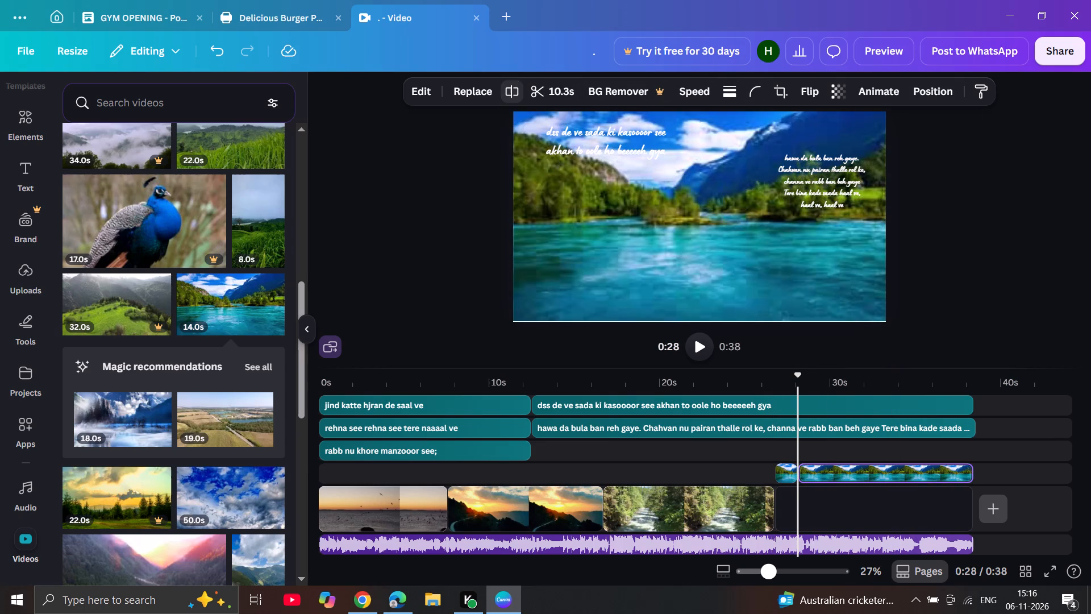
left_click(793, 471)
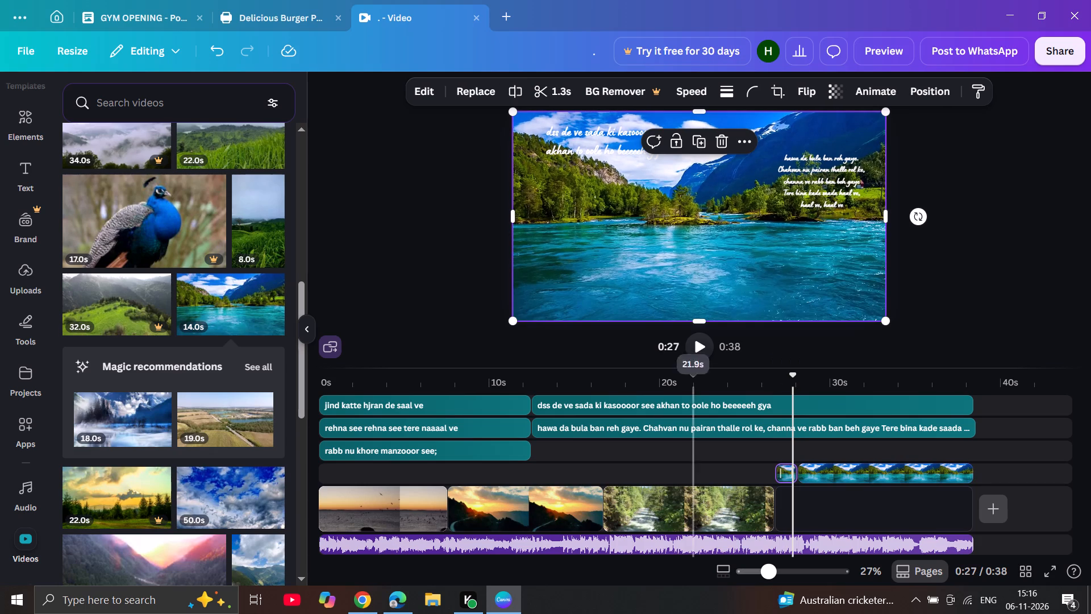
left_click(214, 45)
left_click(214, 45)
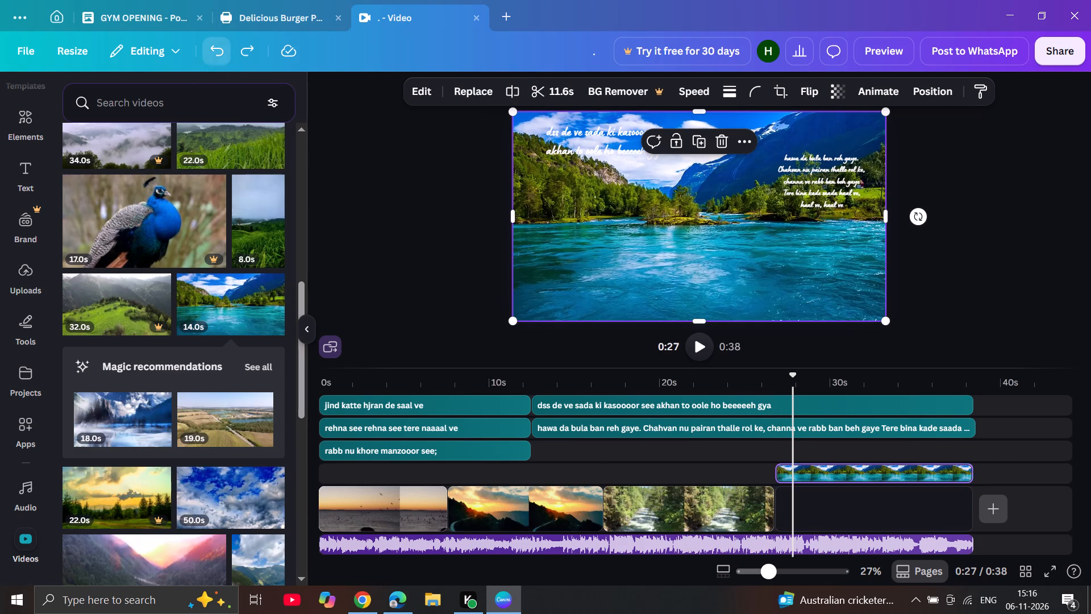
Play the video from about 0:27 to review the lyrics over the lake clip.
key("space")
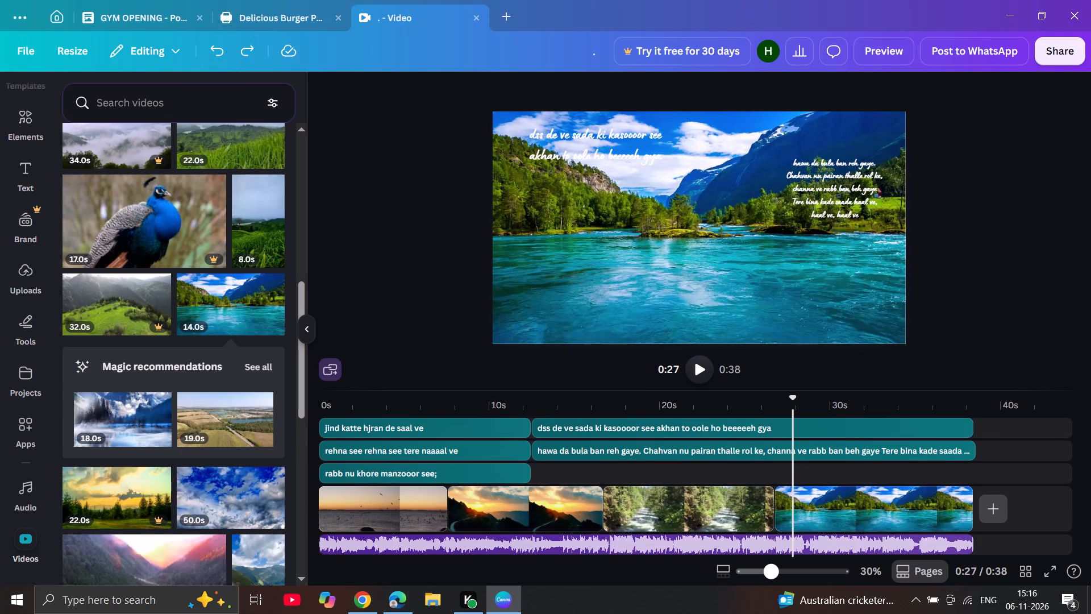
left_click(701, 377)
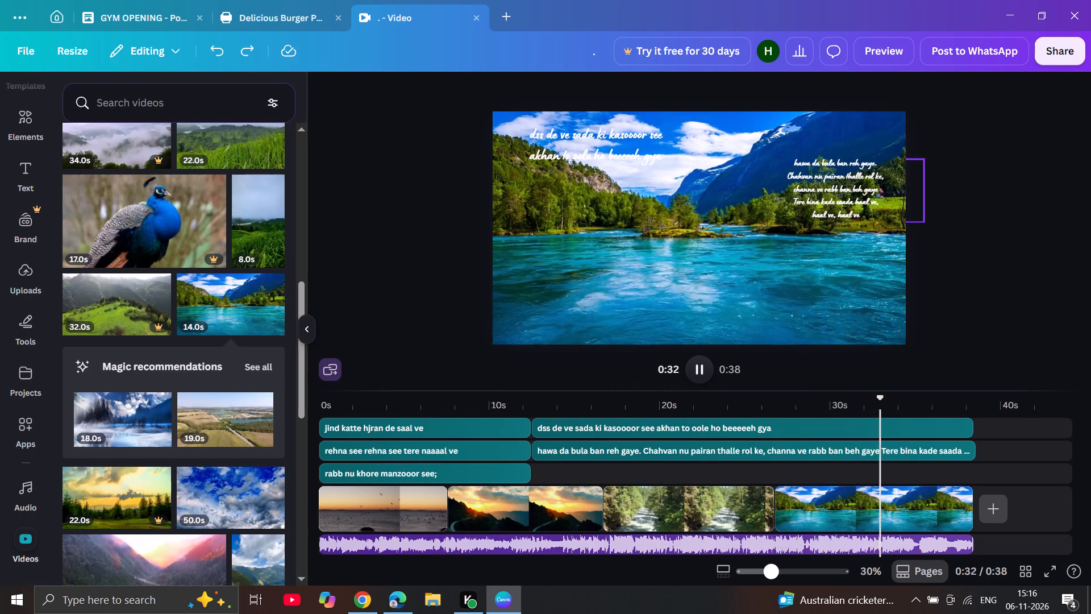
Move the "hawa da bula" text up beside the "dss de ve" lyrics, over the mountain and sky.
left_click(821, 184)
left_click_drag(821, 184, 567, 271)
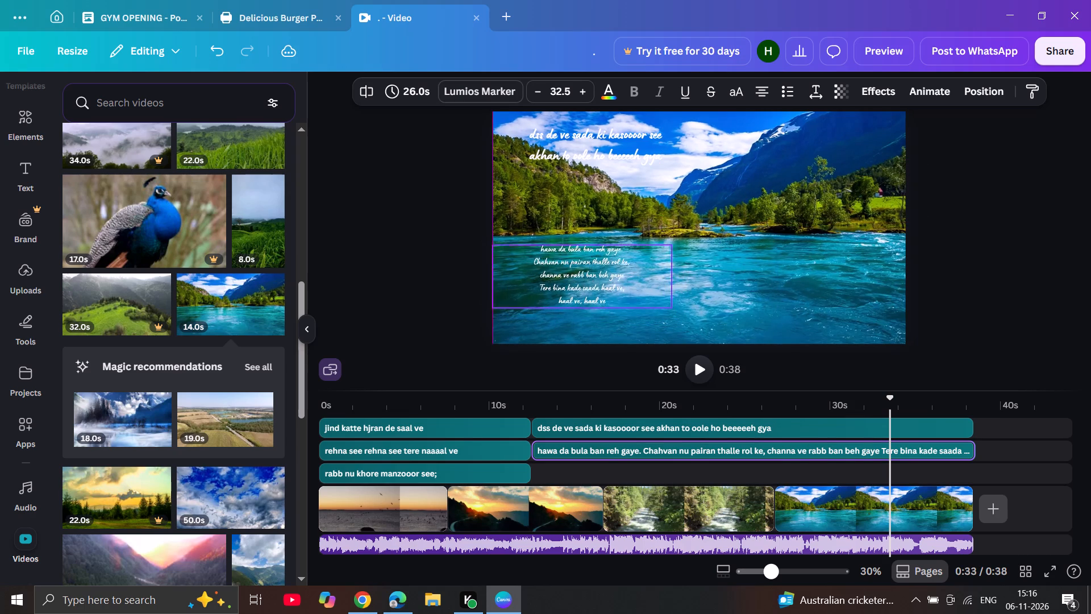
left_click_drag(567, 271, 769, 170)
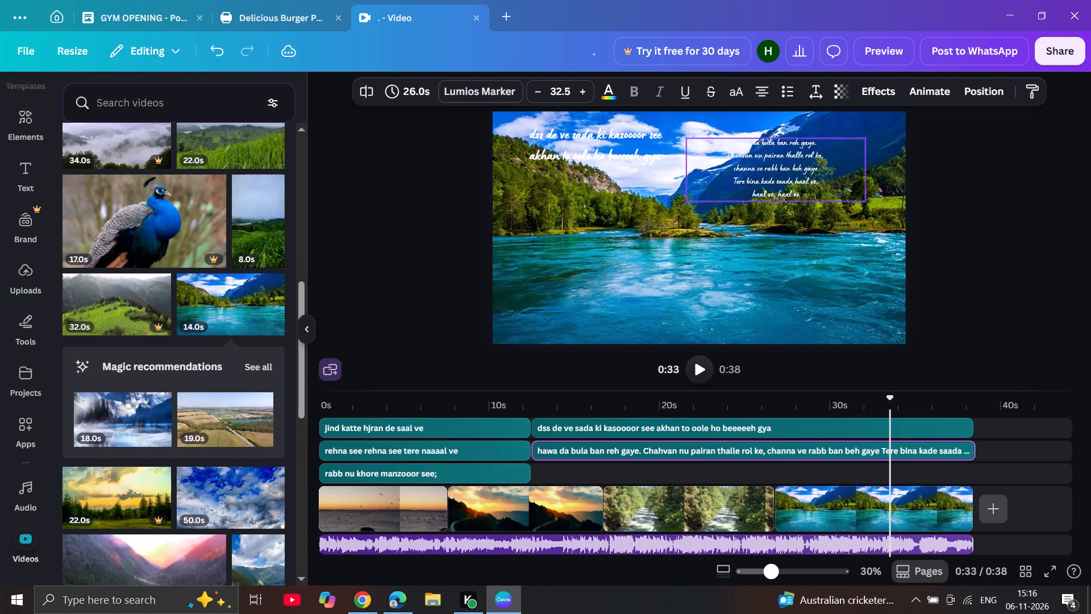
left_click_drag(769, 170, 560, 179)
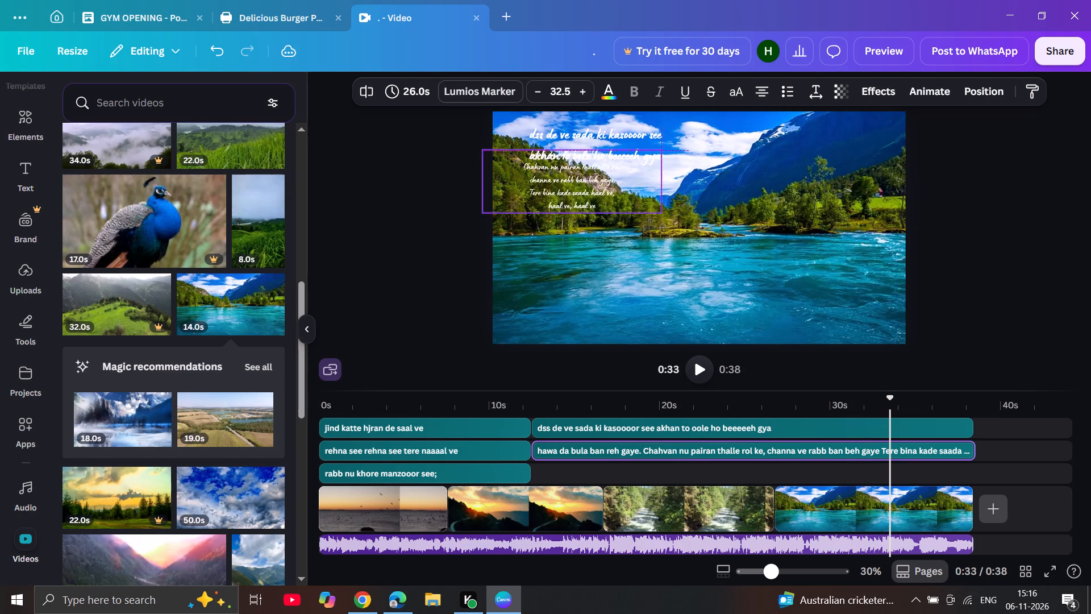
left_click_drag(560, 179, 806, 148)
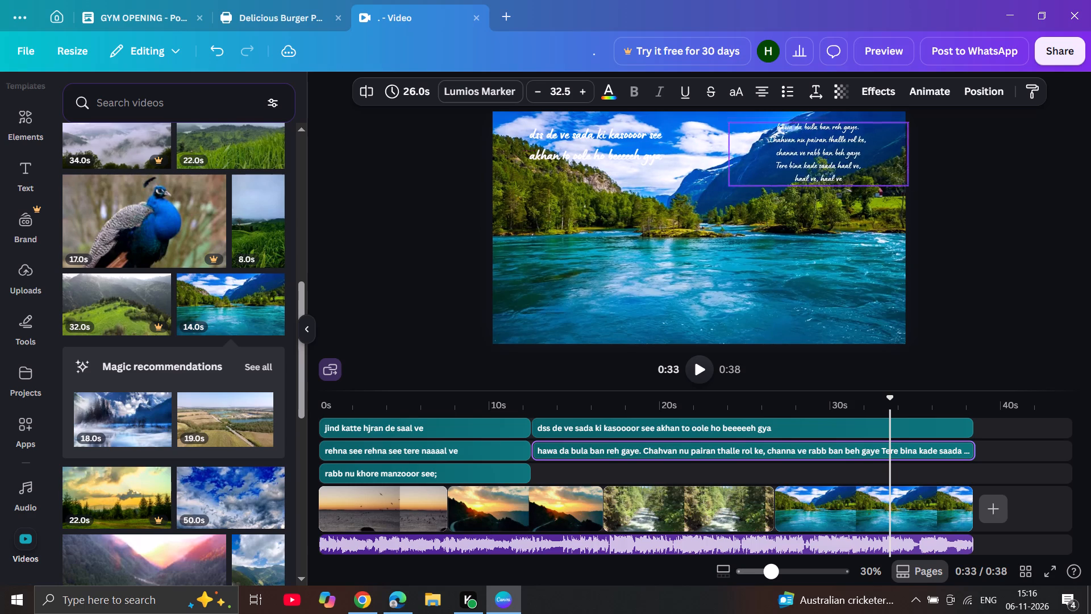
left_click_drag(806, 148, 821, 149)
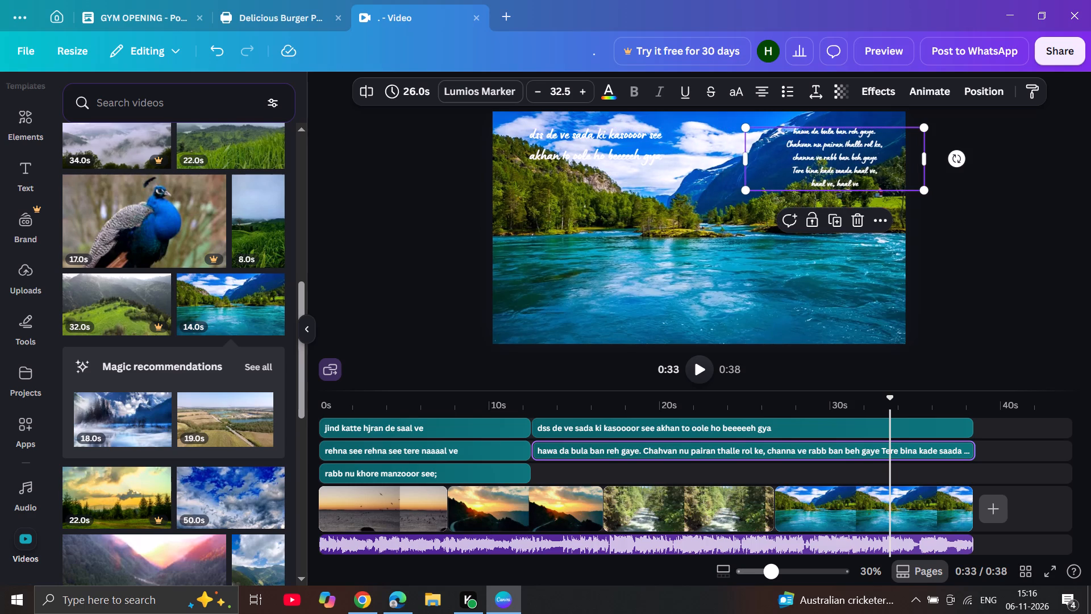
left_click(780, 233)
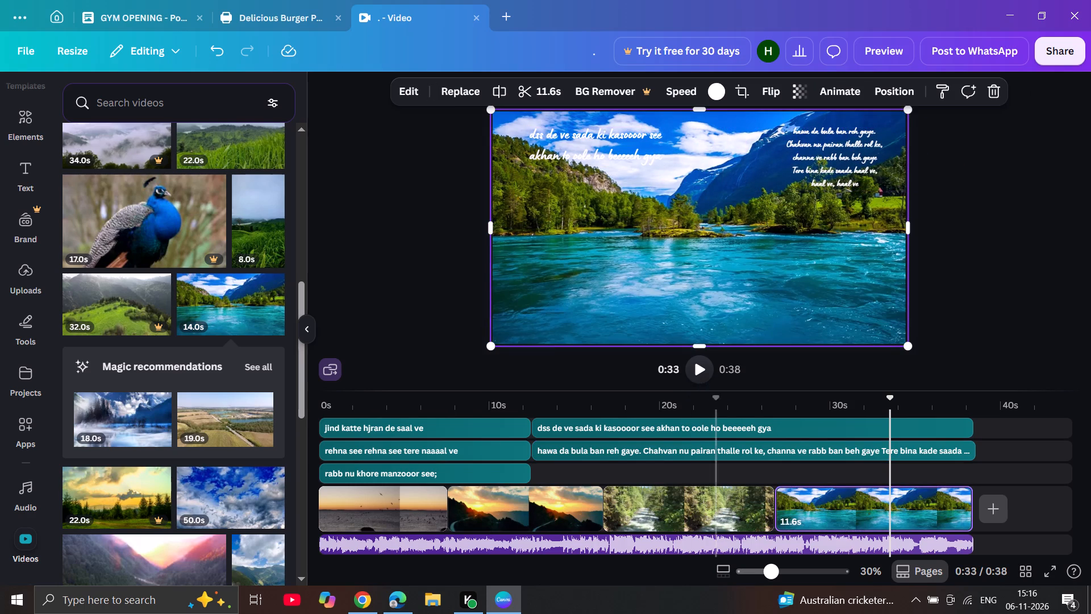
Play the video from about 0:33 to its end to review the new lyric placement.
left_click(700, 368)
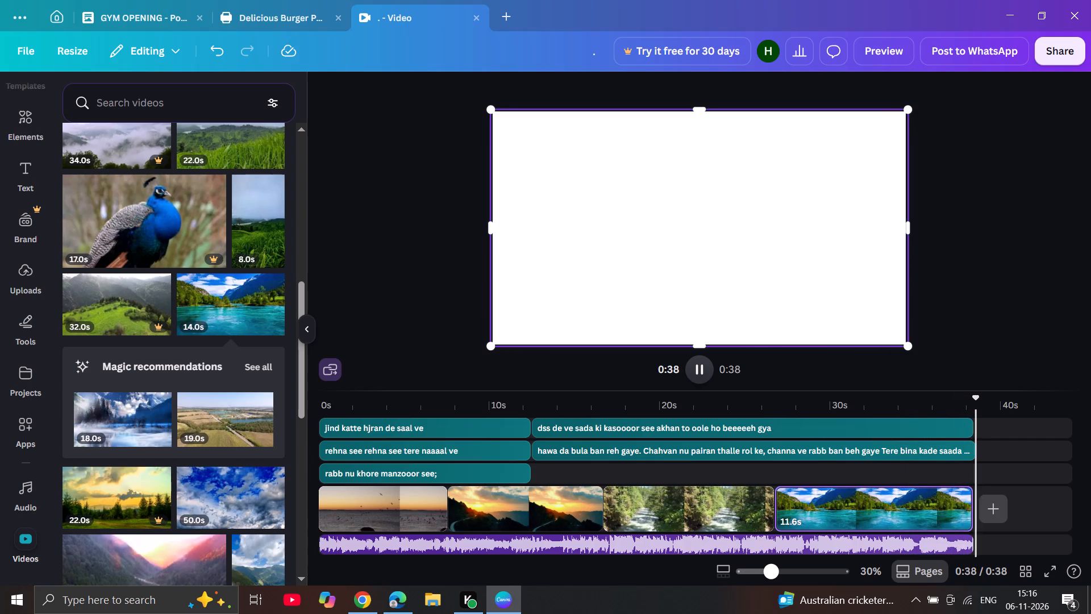
left_click(1080, 193)
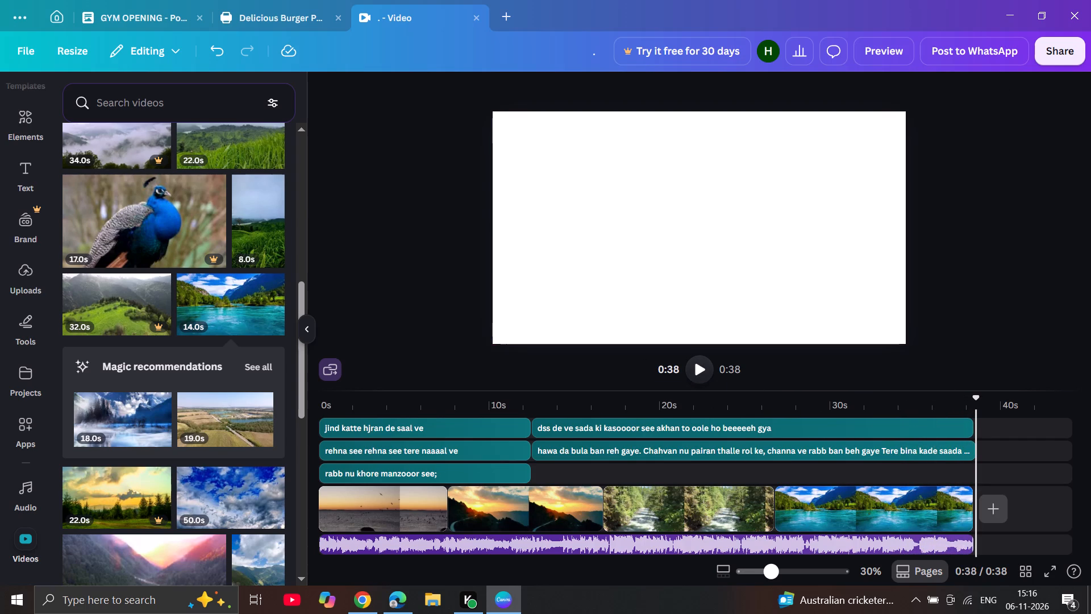
Extend the "dss de ve" text to 26.1 s.
left_click(965, 426)
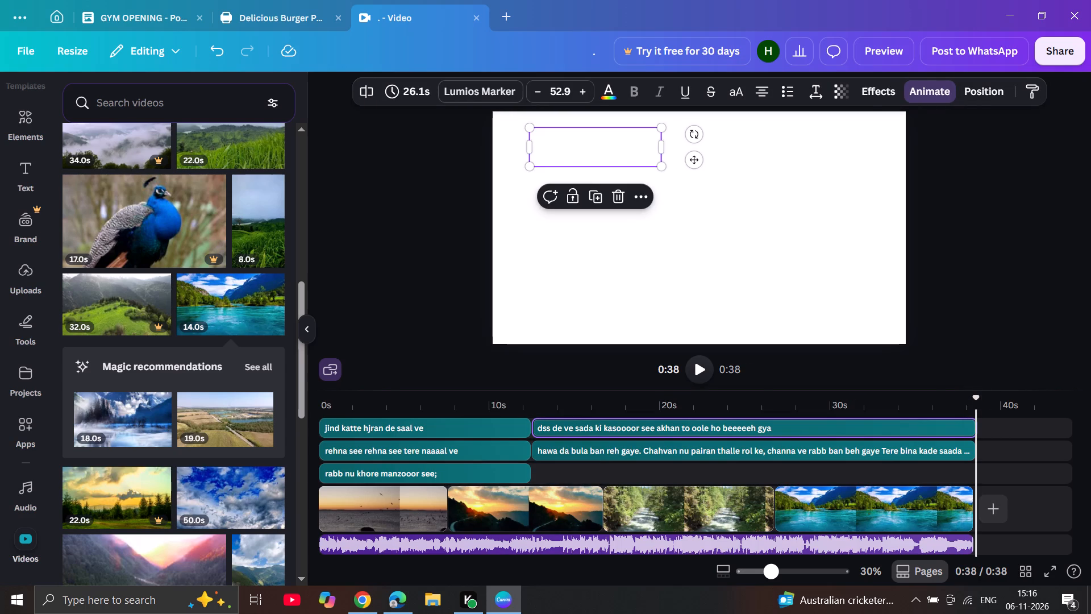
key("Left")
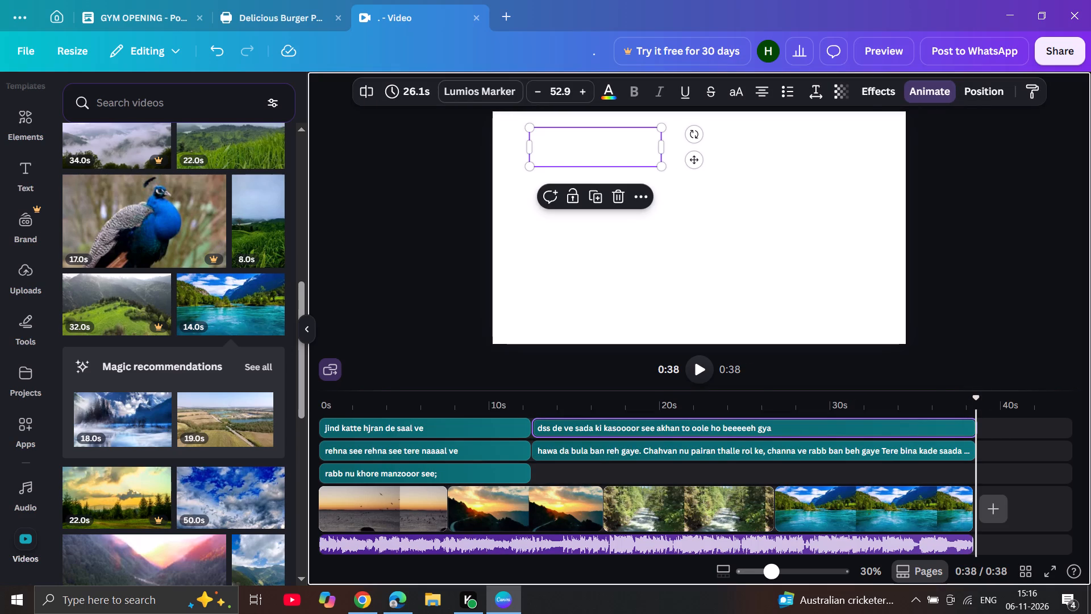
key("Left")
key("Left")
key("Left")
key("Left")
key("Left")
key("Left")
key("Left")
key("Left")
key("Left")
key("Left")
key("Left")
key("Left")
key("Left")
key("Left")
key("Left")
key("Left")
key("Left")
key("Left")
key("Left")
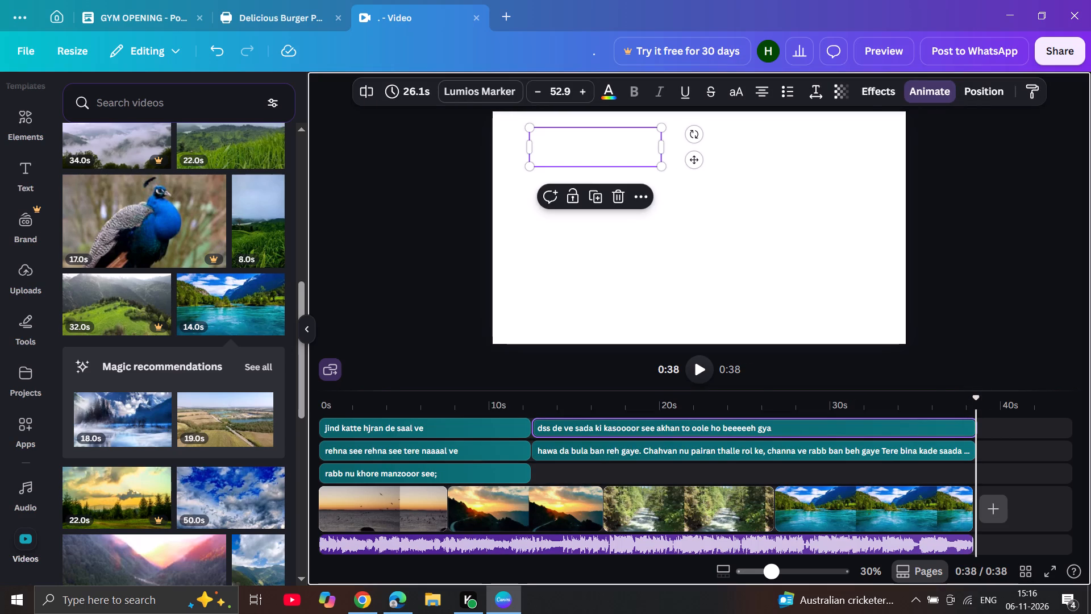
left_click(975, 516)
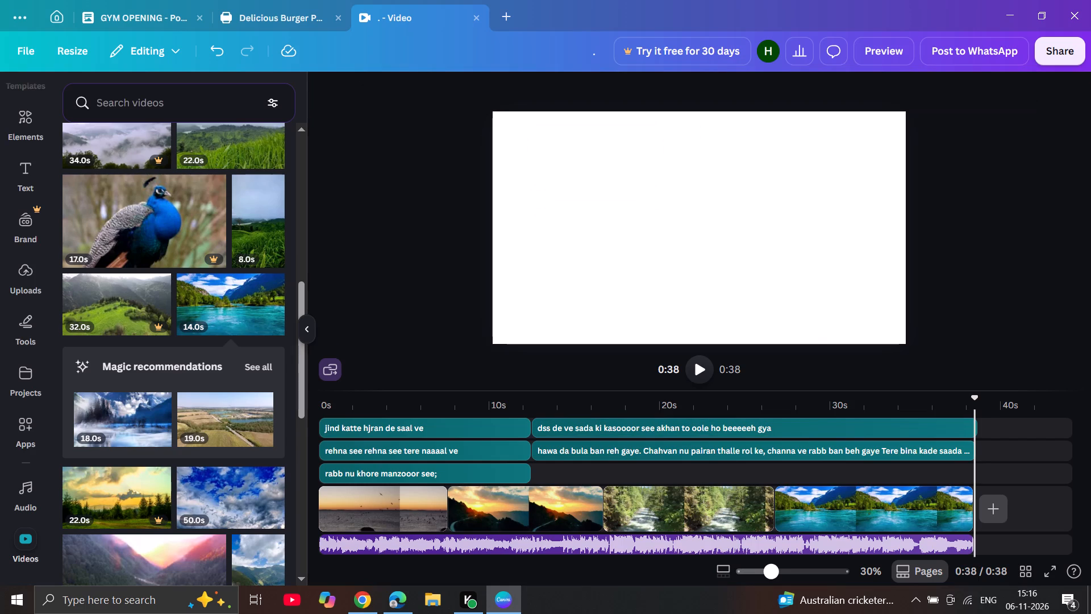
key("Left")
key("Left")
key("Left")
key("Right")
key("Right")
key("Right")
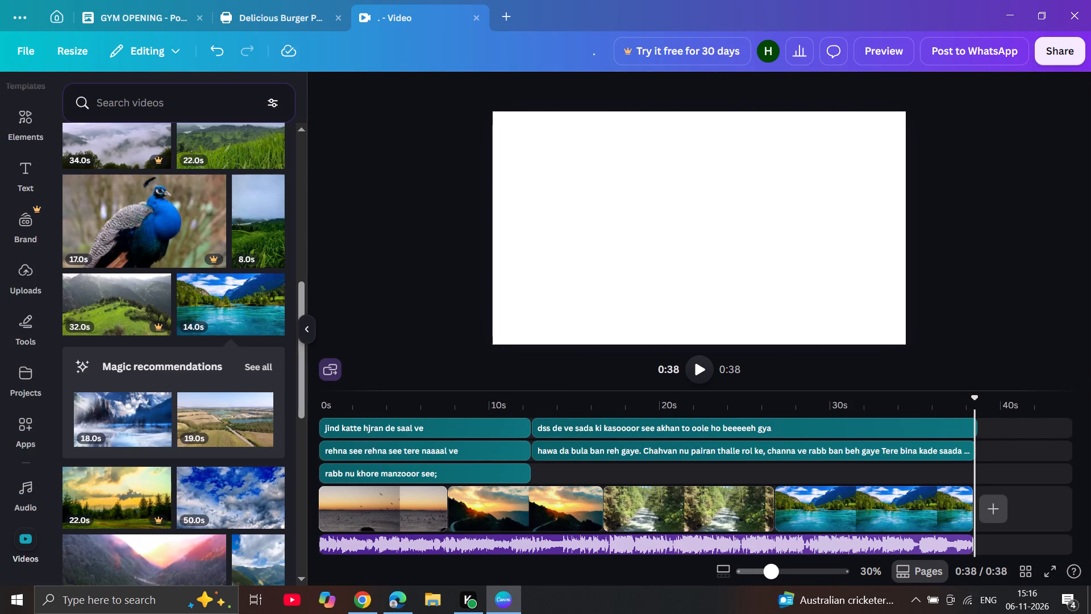
Trim the "hawa da bula" and "dss de ve" texts to 25.8 s each, matching the end of the lake clip.
key("Right")
key("Left")
key("Left")
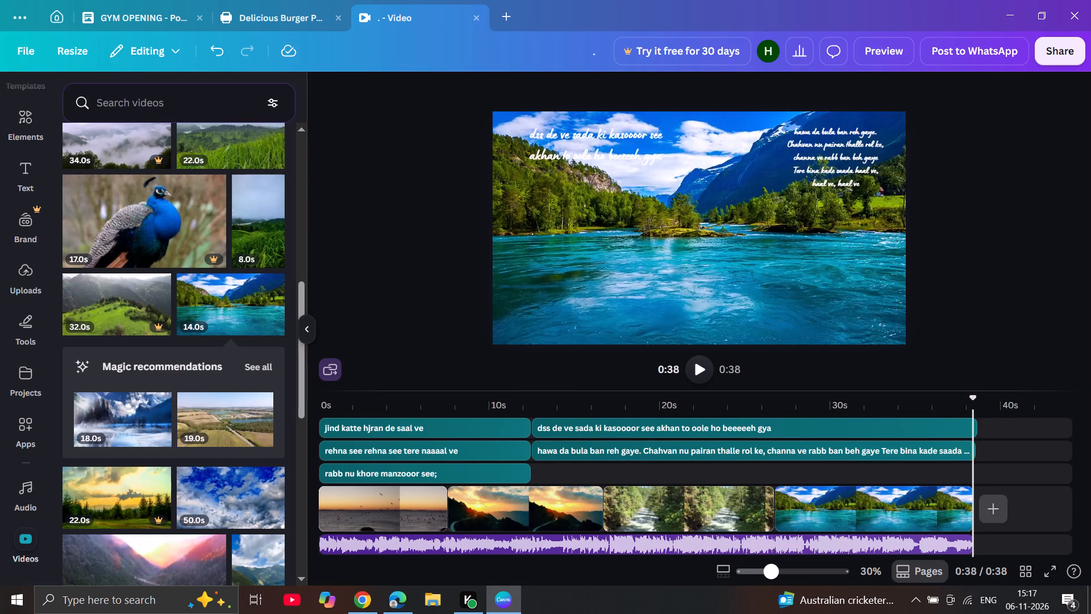
left_click_drag(973, 448, 968, 449)
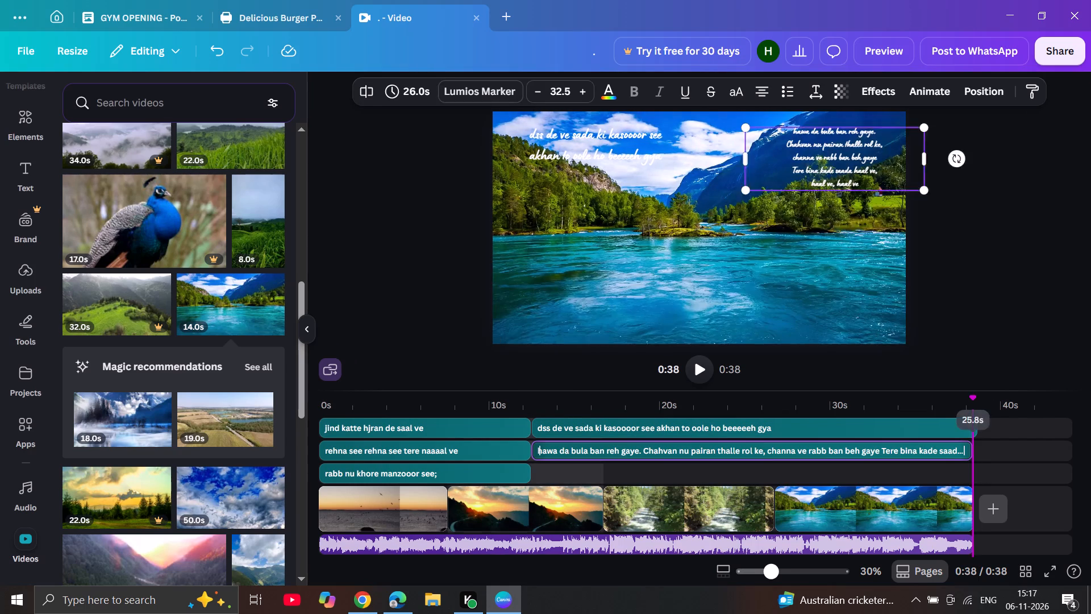
left_click_drag(971, 427, 965, 427)
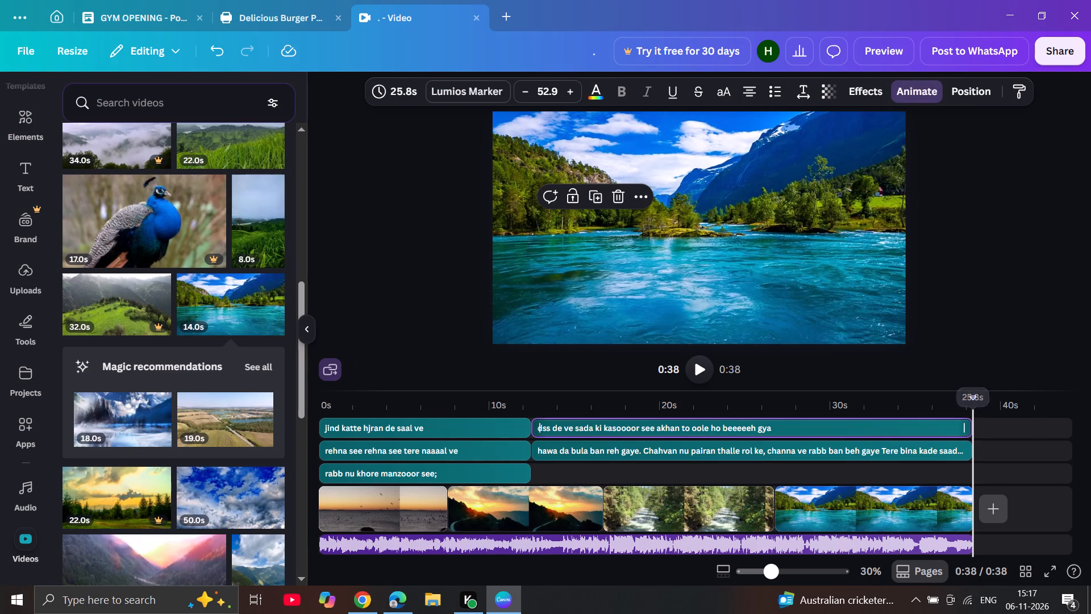
Play the video from about 0:37 to its end to check how the trimmed lyrics finish.
key("Left")
key("Left")
key("Left")
key("Left")
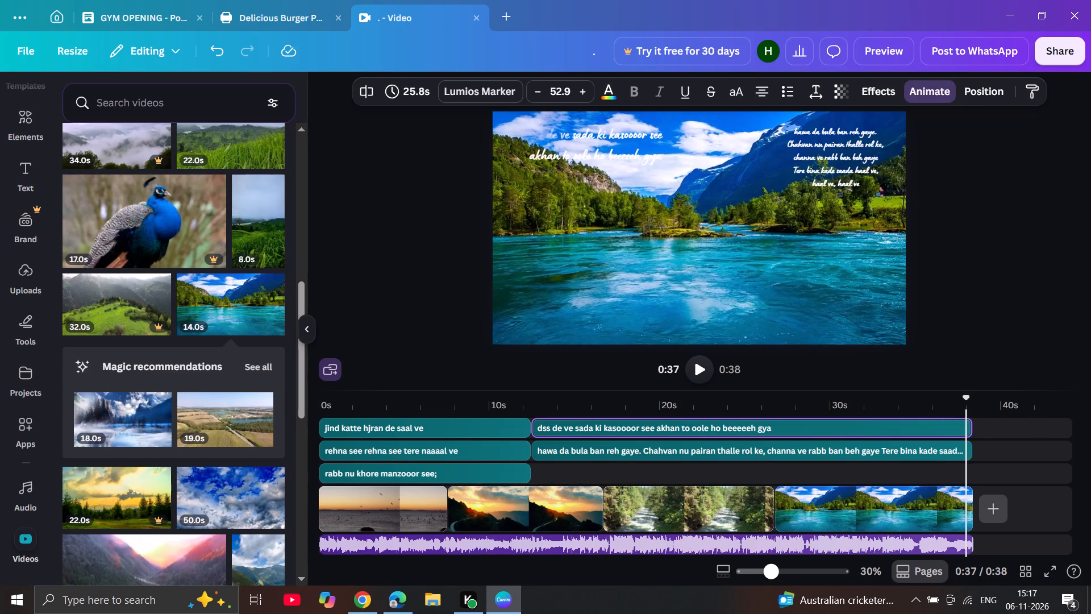
key("space")
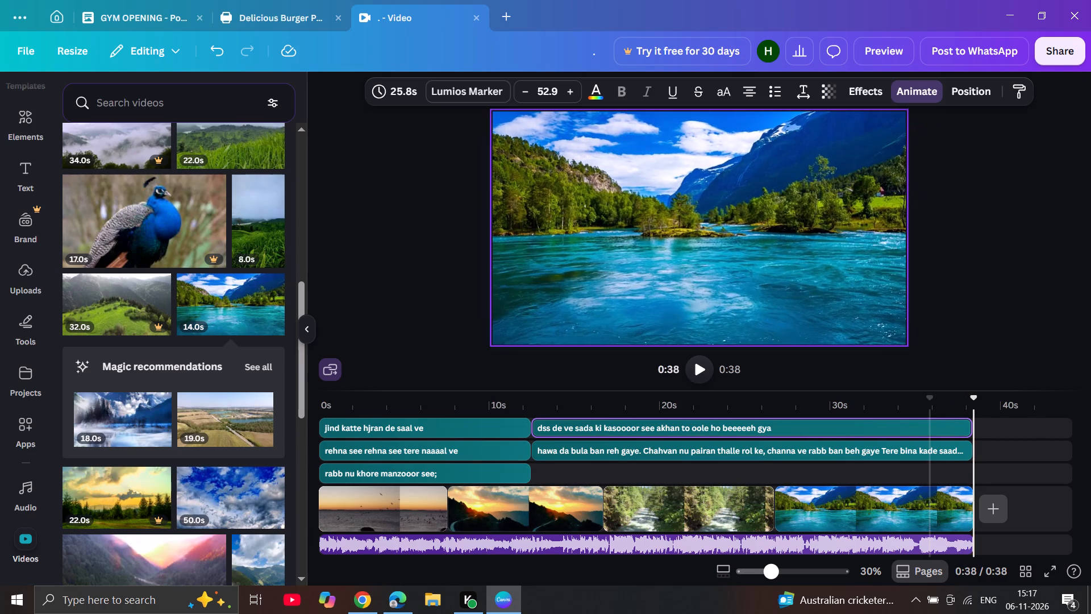
left_click(976, 275)
scroll(976, 275, "up", 2)
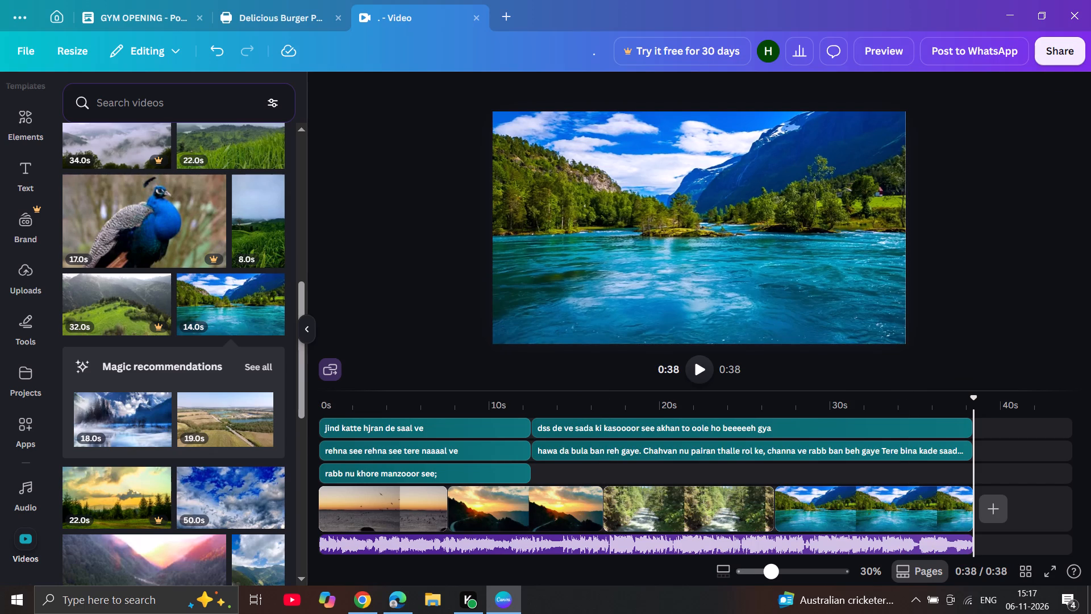
Preview the whole lyric video in the enlarged player, then return to the editor.
left_click(873, 47)
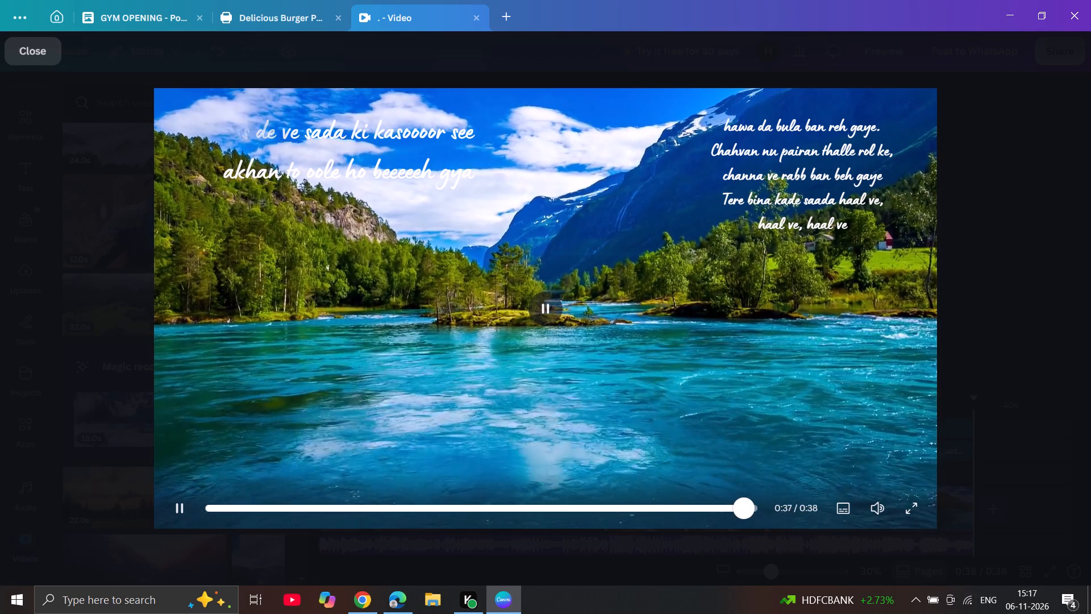
left_click(987, 213)
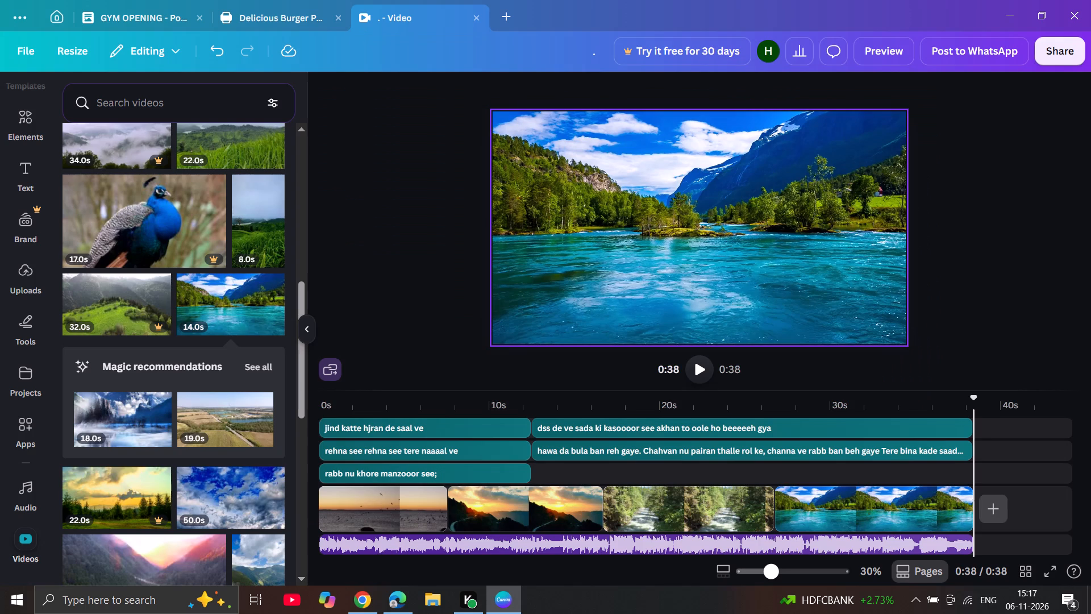
left_click(794, 205)
left_click(992, 190)
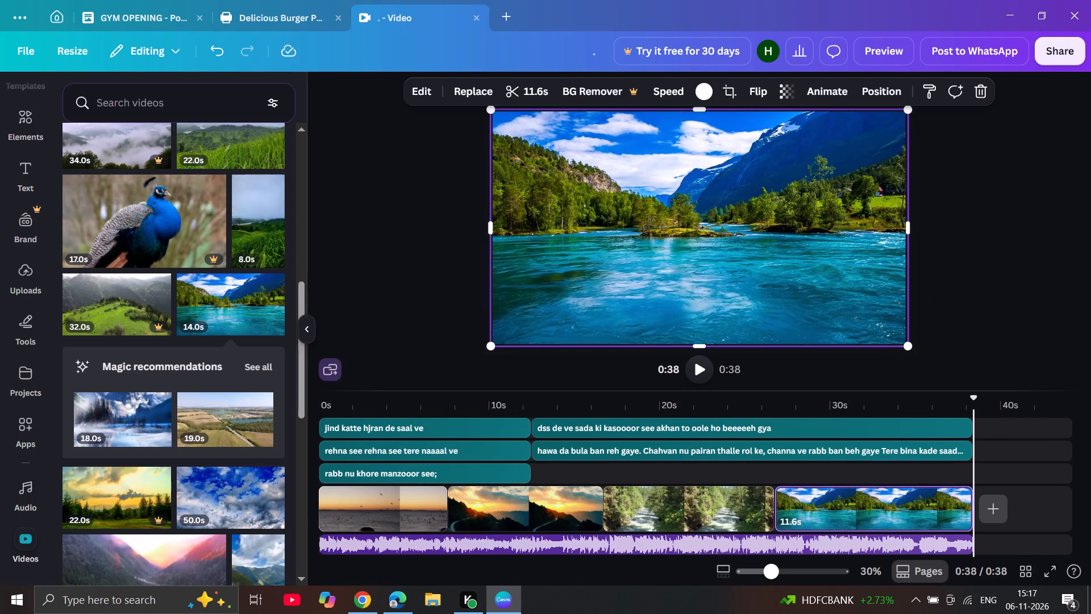
Try the Block and Burst animations on the "hawa da bula" text over the lake clip, and apply Merge on both enter and exit.
left_click(878, 485)
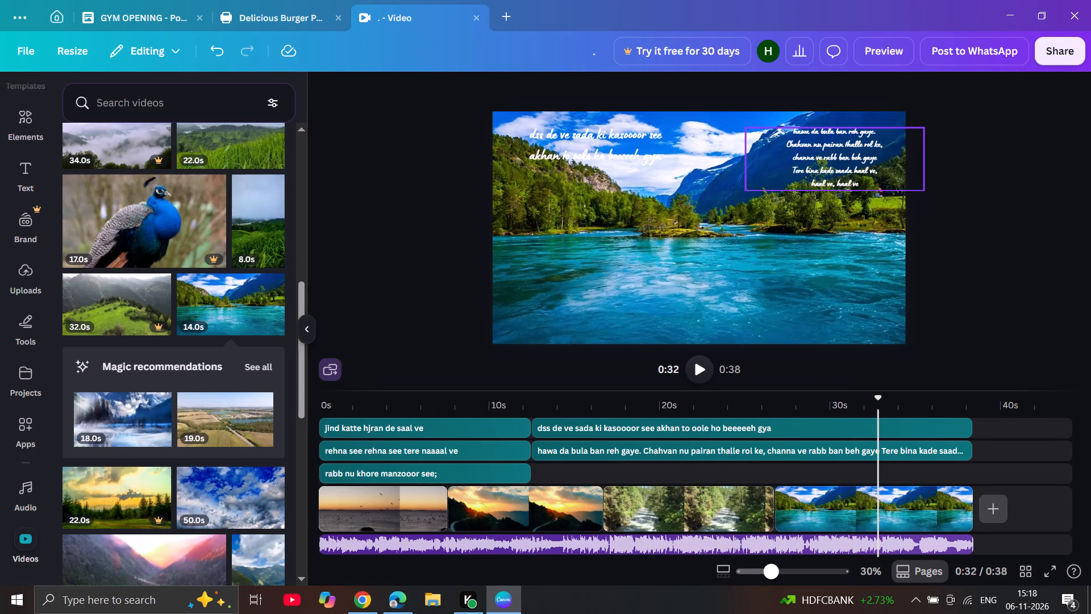
left_click(844, 168)
left_click(936, 96)
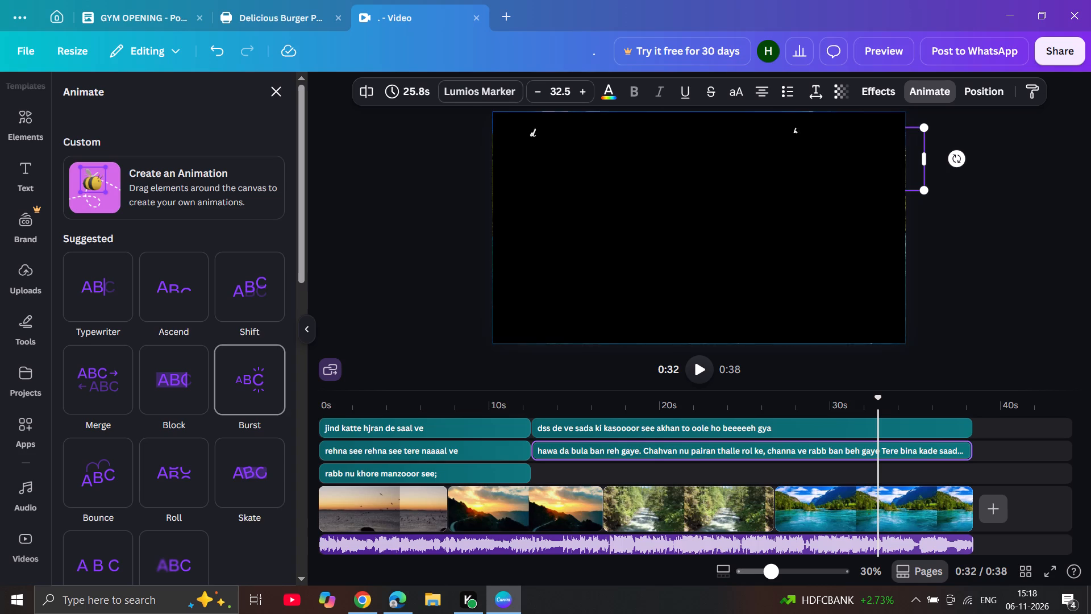
left_click(185, 368)
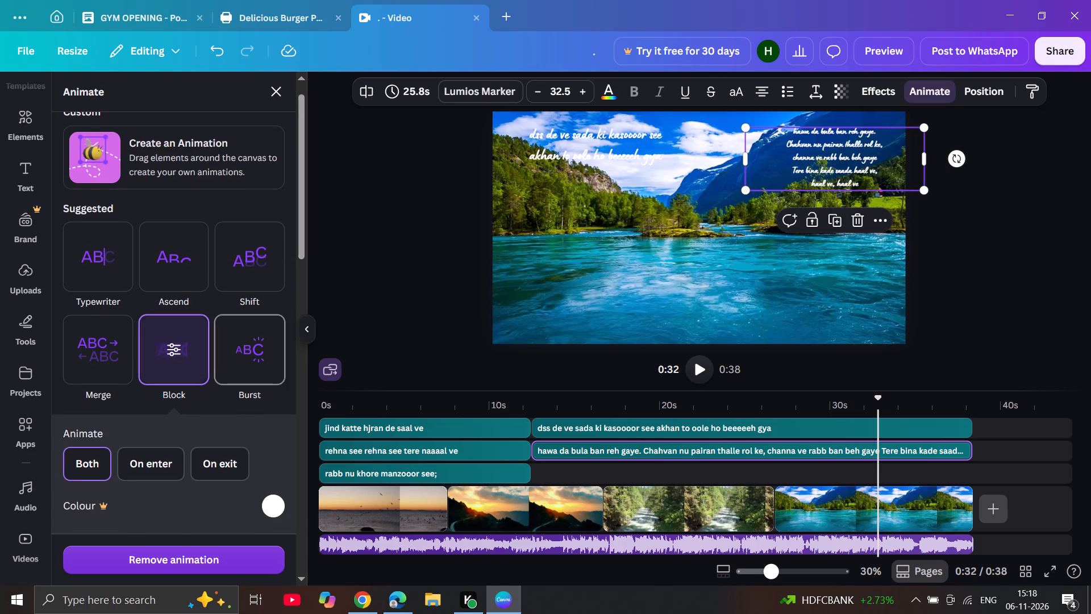
left_click(231, 364)
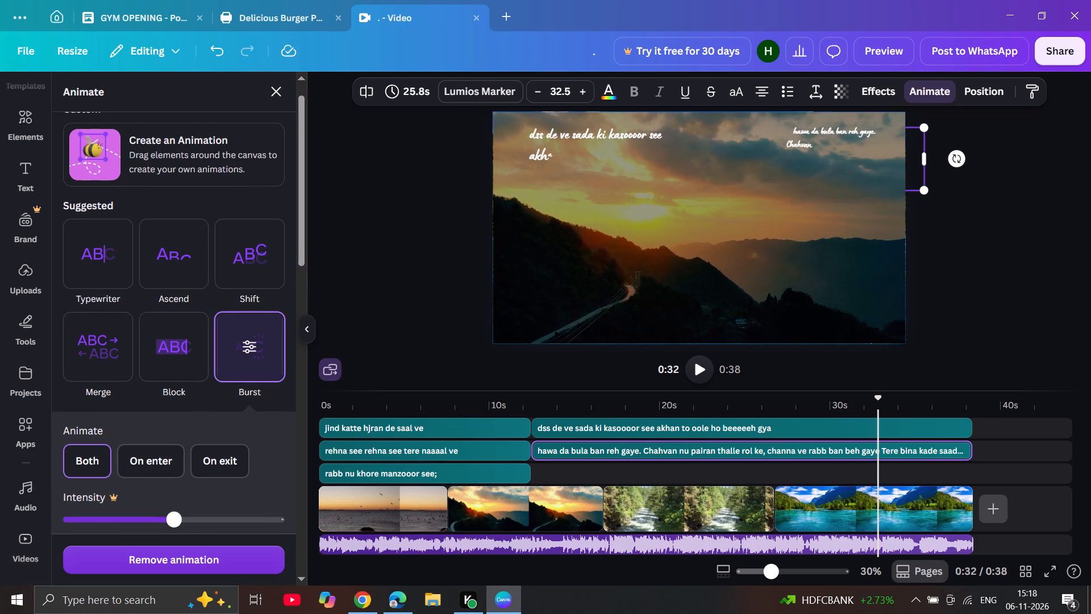
left_click(107, 367)
left_click(579, 147)
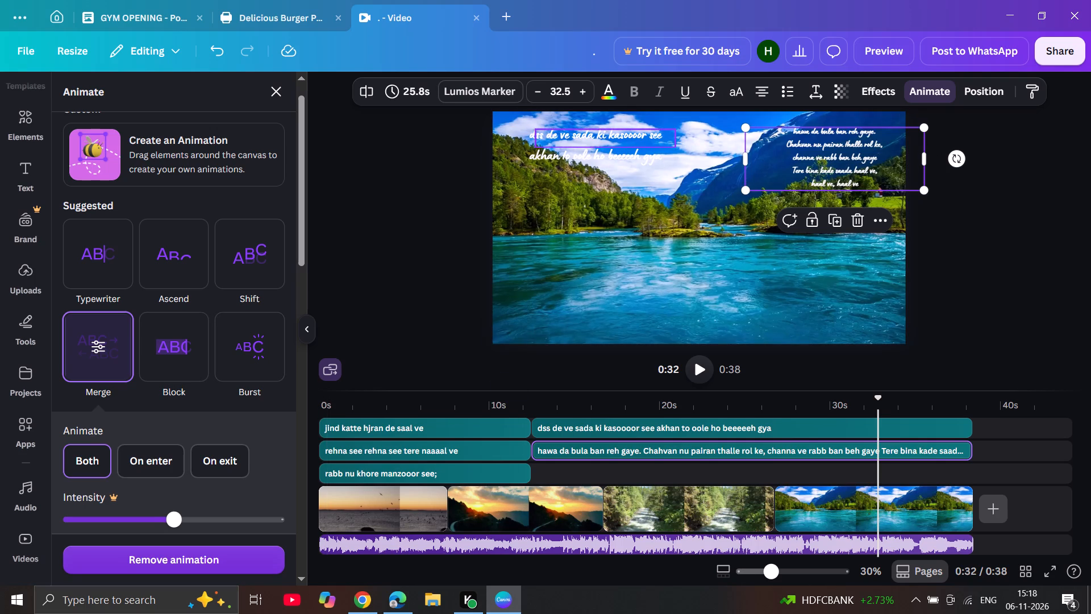
left_click(476, 277)
Play the lyrics from about 0:32 over the lake clip and from about 0:20 over the forest river clip.
key("space")
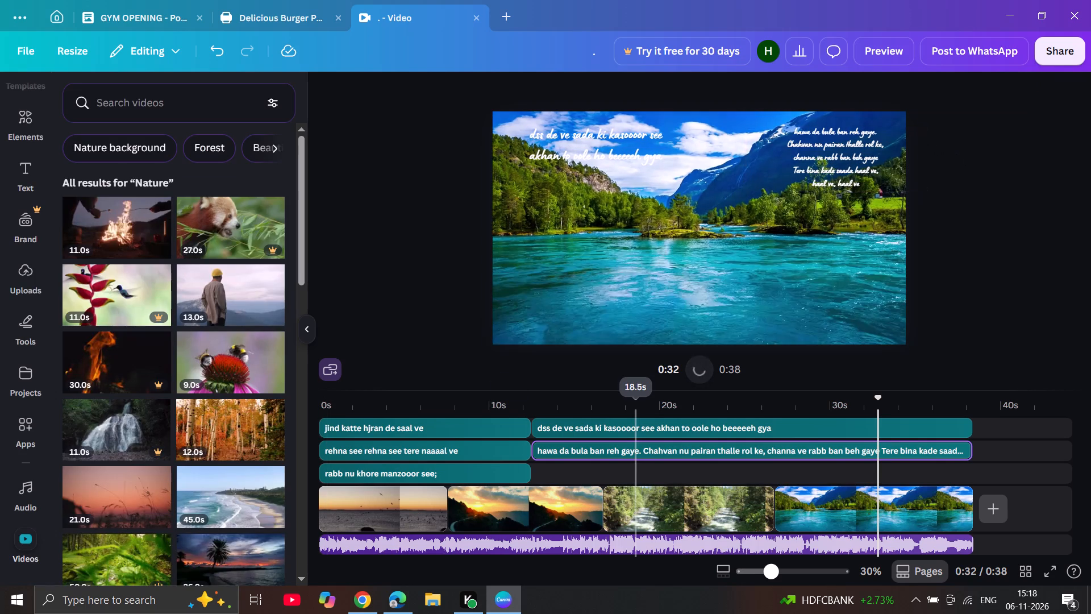
left_click(659, 504)
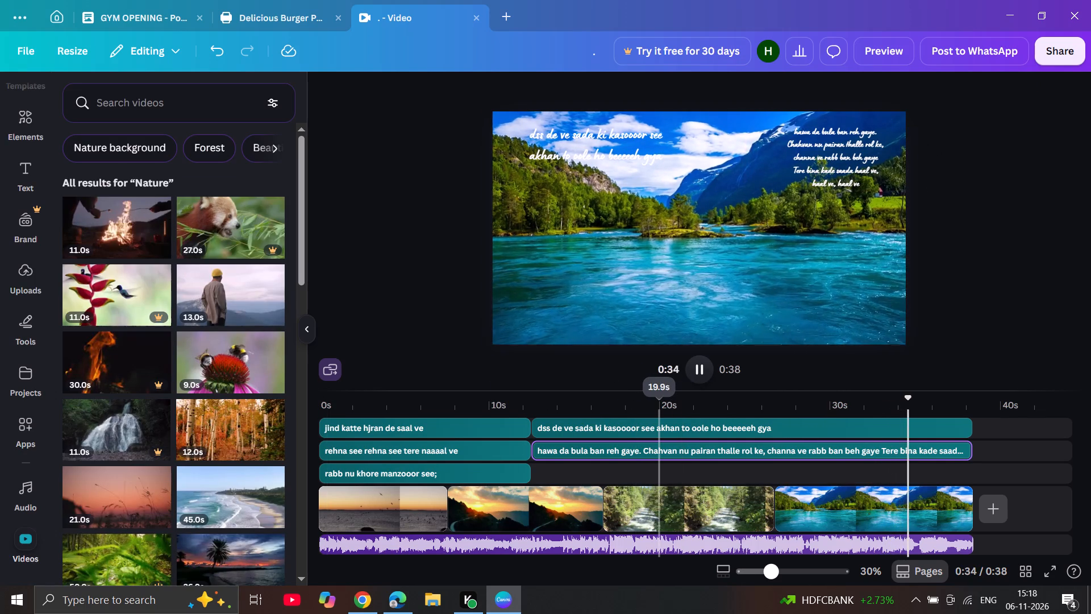
key("space")
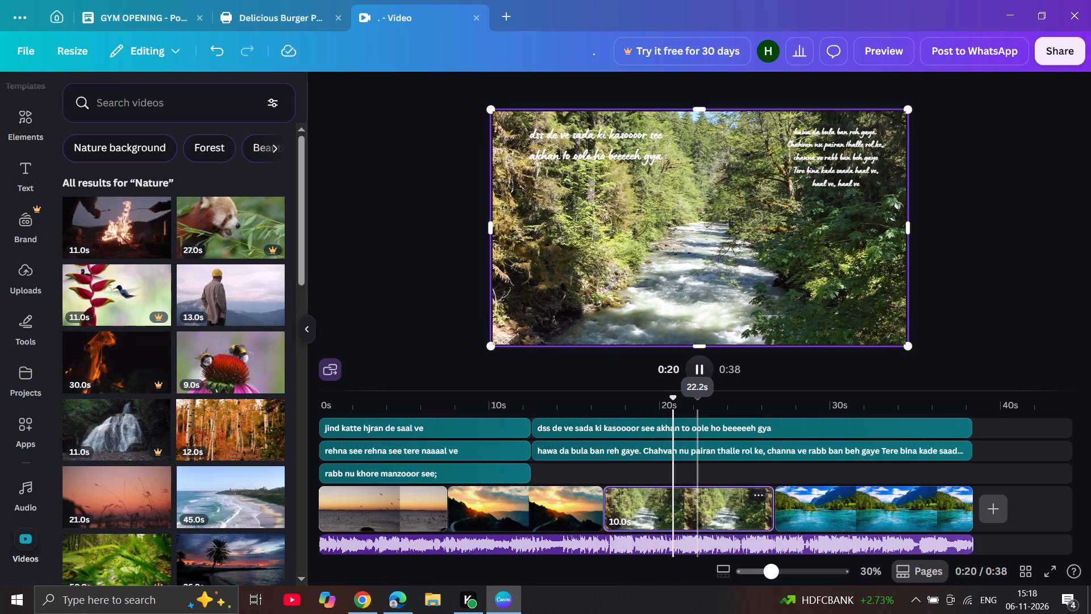
left_click(698, 518)
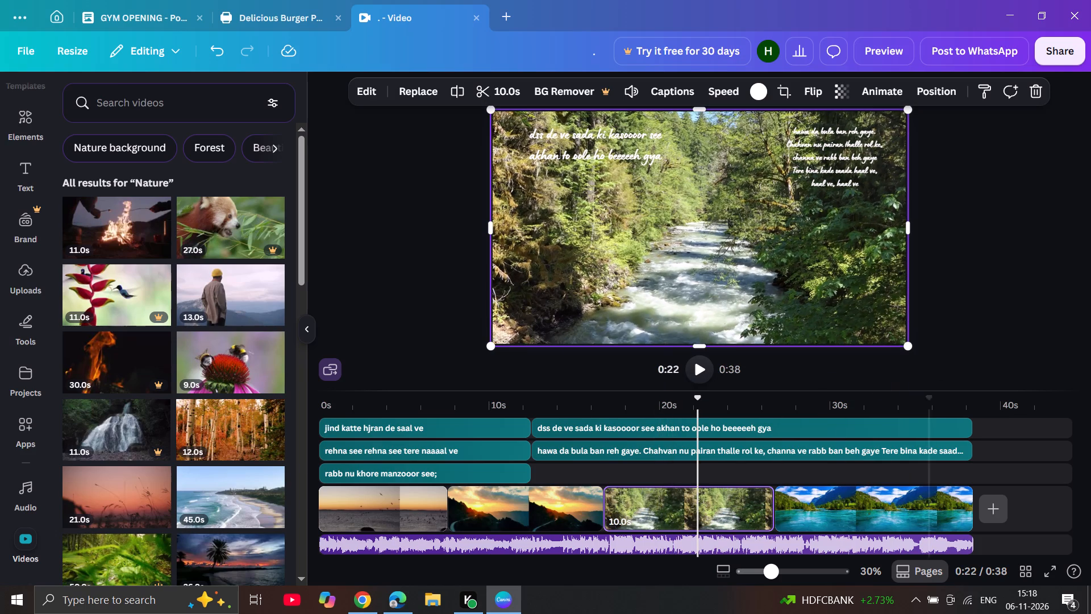
left_click(978, 302)
Download the finished lyric video as an MP4 file.
left_click(1054, 49)
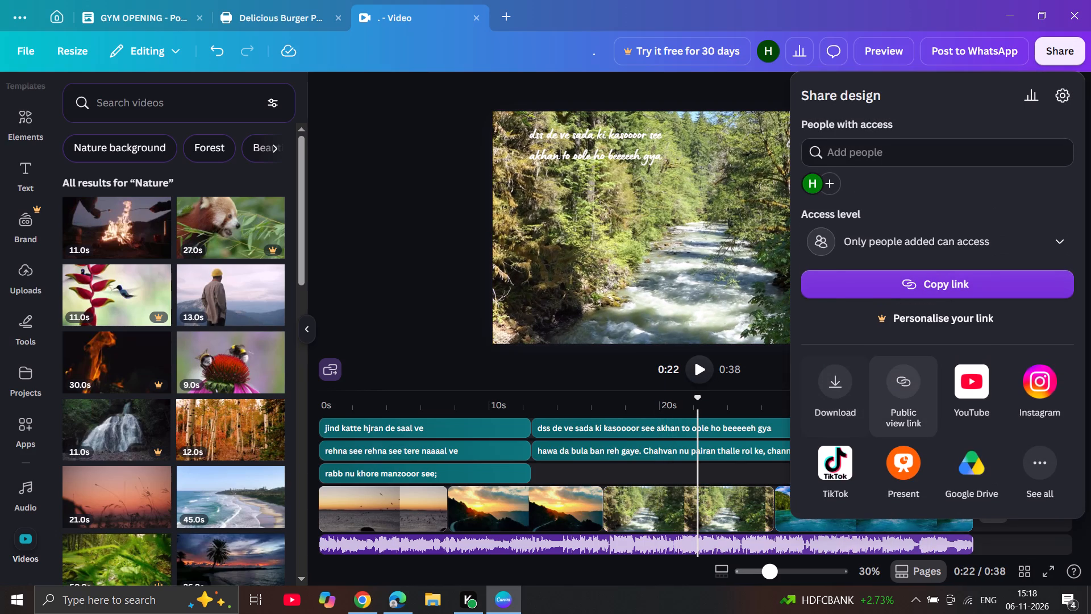
scroll(862, 393, "down", 3)
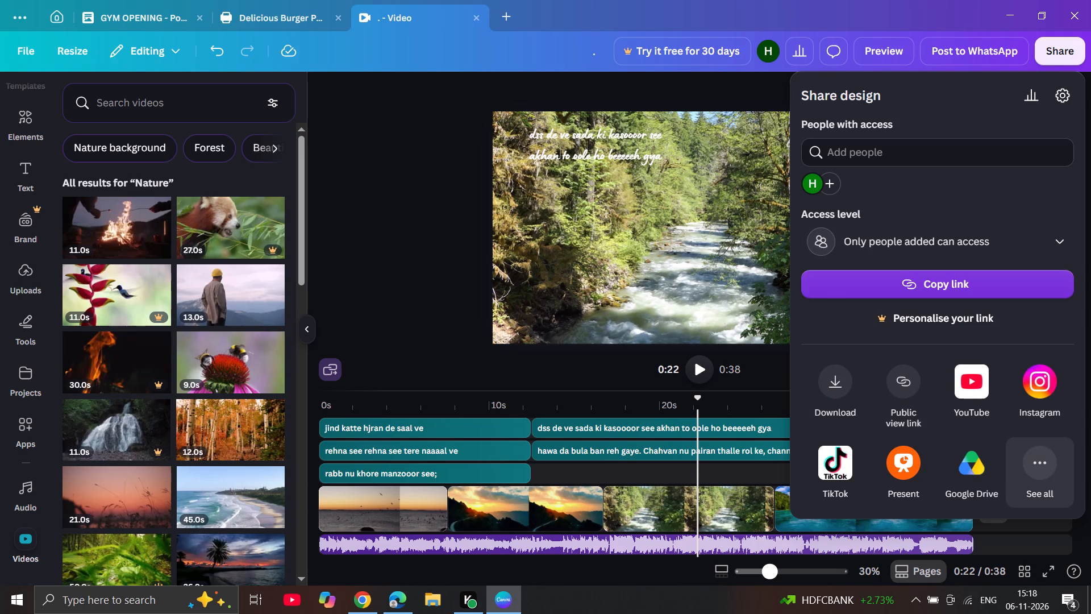
left_click(1035, 462)
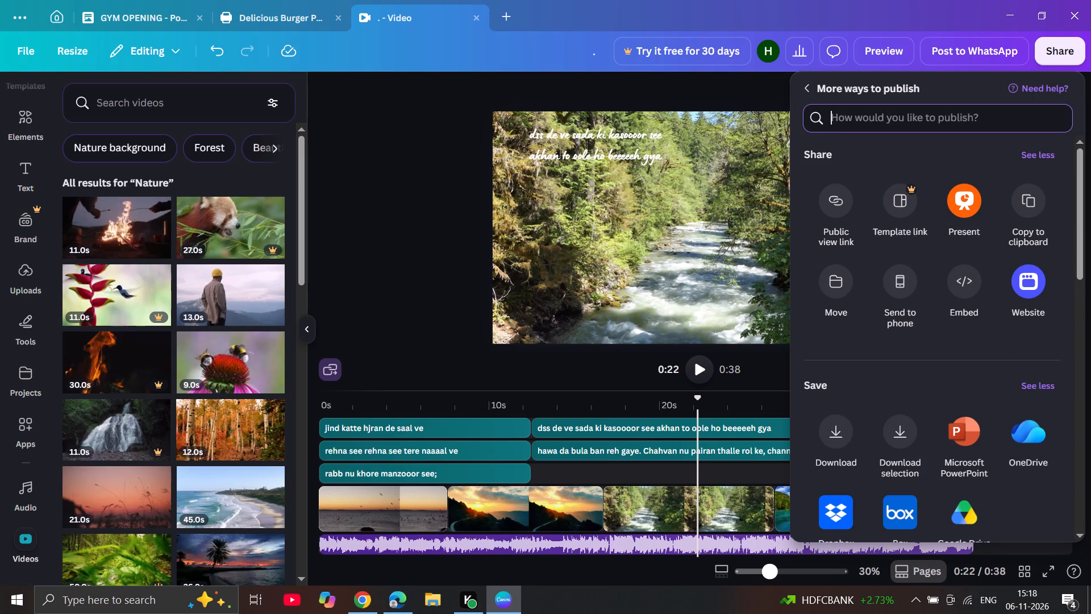
scroll(885, 379, "down", 1)
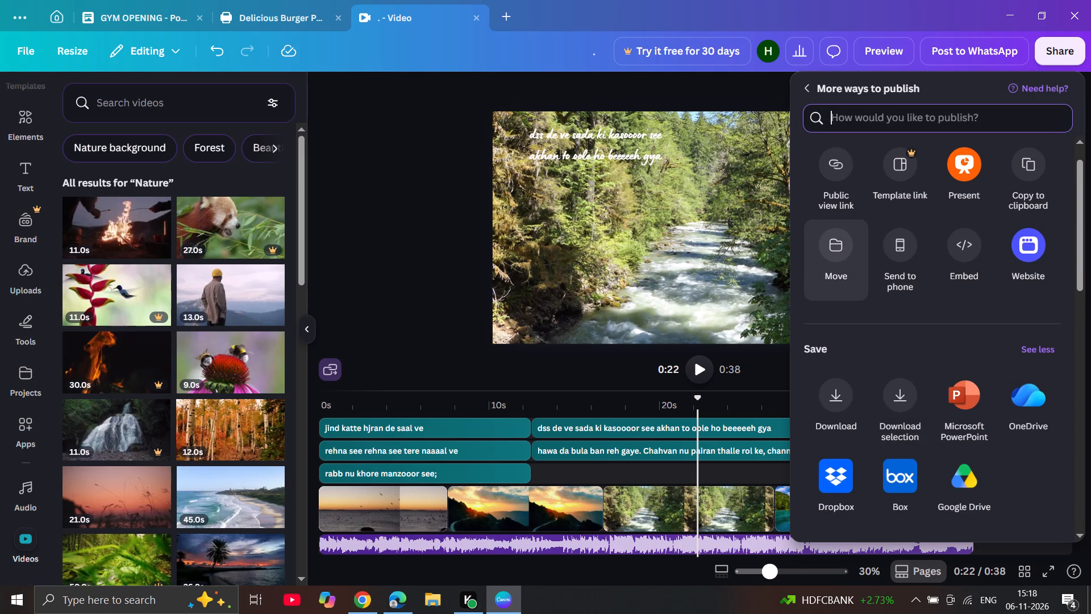
left_click(838, 235)
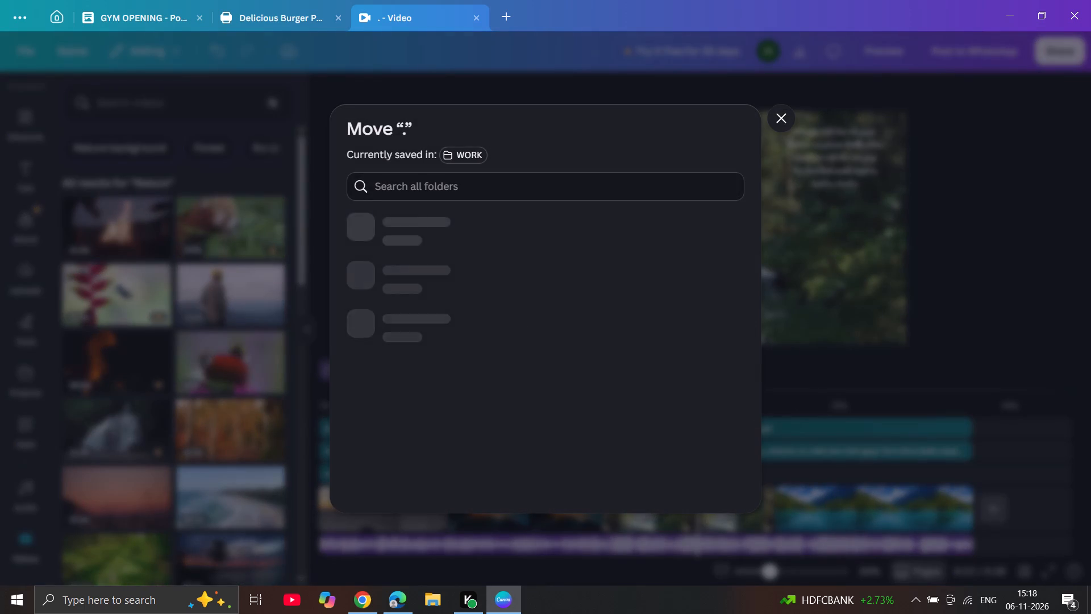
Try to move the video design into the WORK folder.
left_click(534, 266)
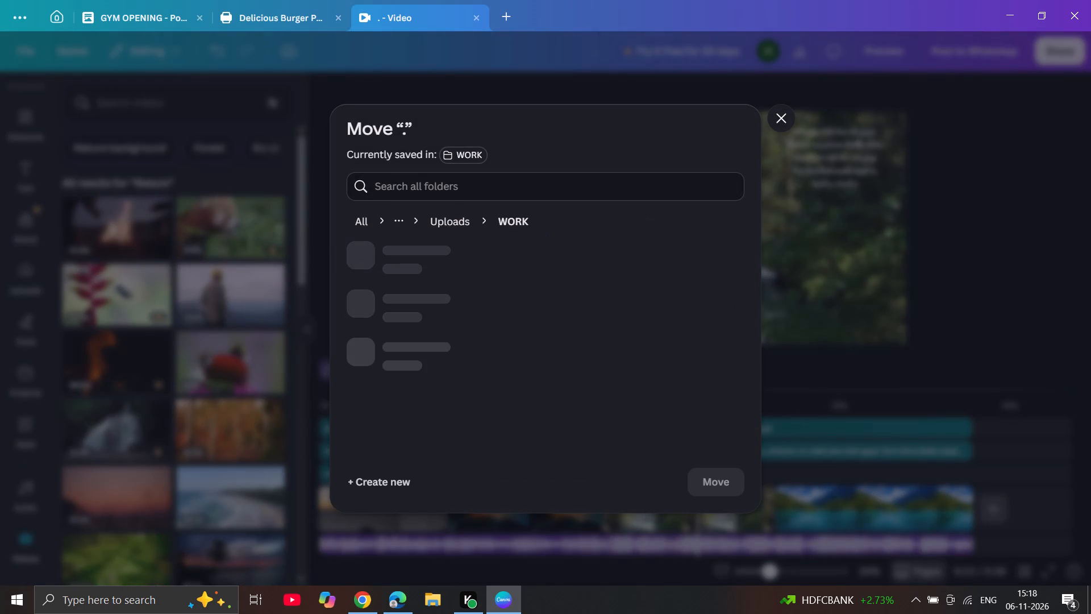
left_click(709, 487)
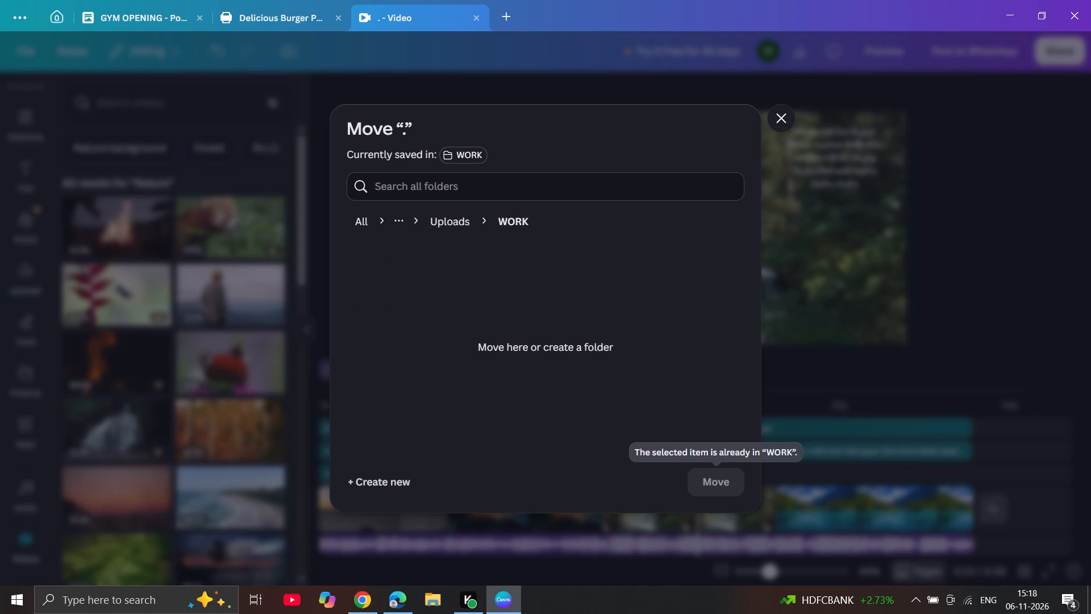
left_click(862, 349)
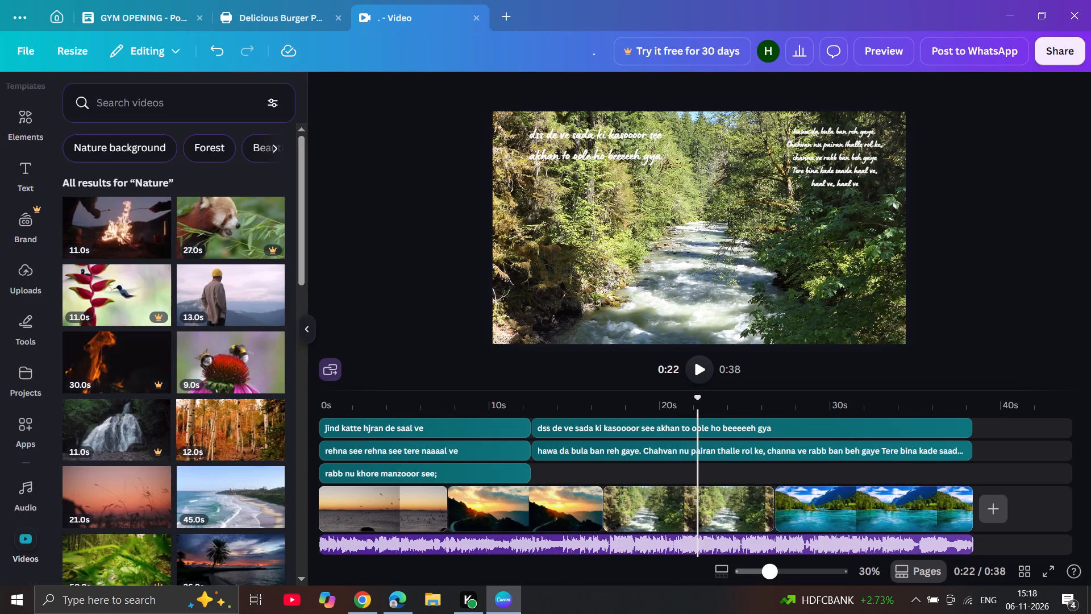
Look through the full list of ways to publish the design, from sharing and saving to messaging and print options.
left_click(1060, 47)
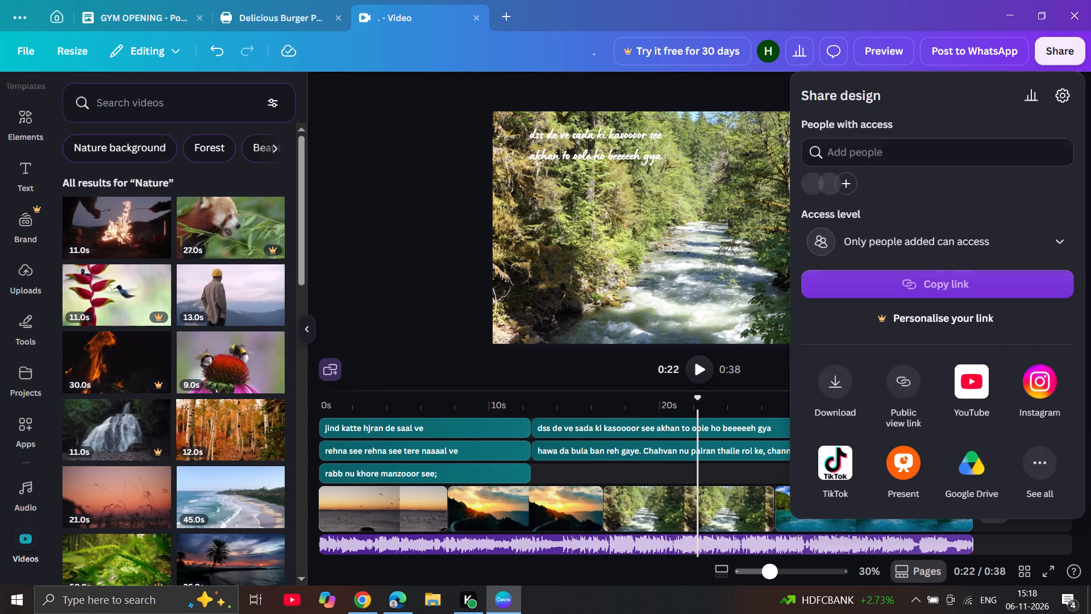
left_click(1042, 462)
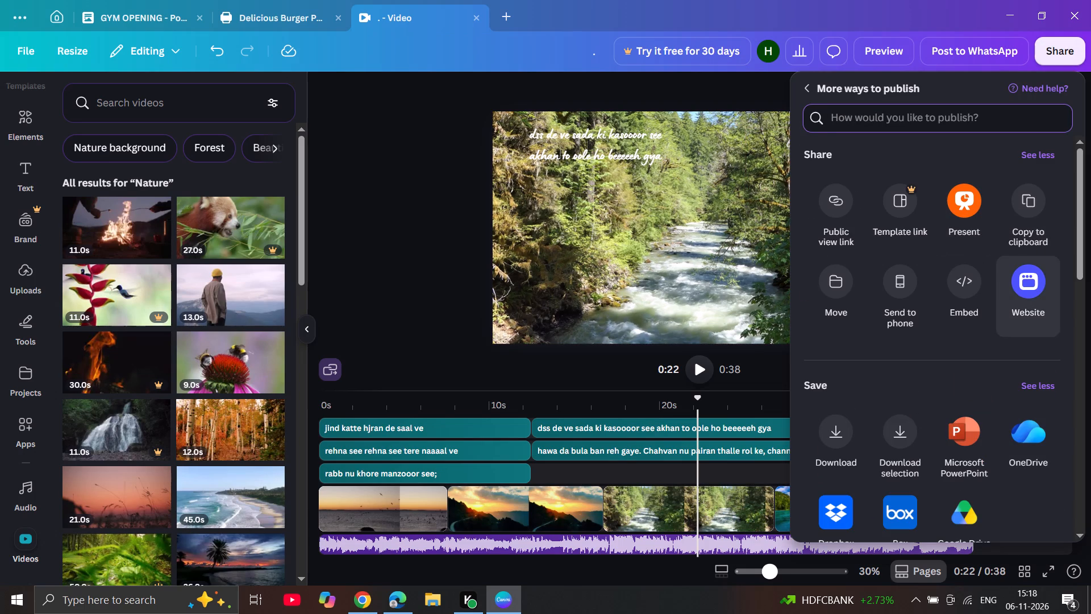
scroll(913, 359, "down", 3)
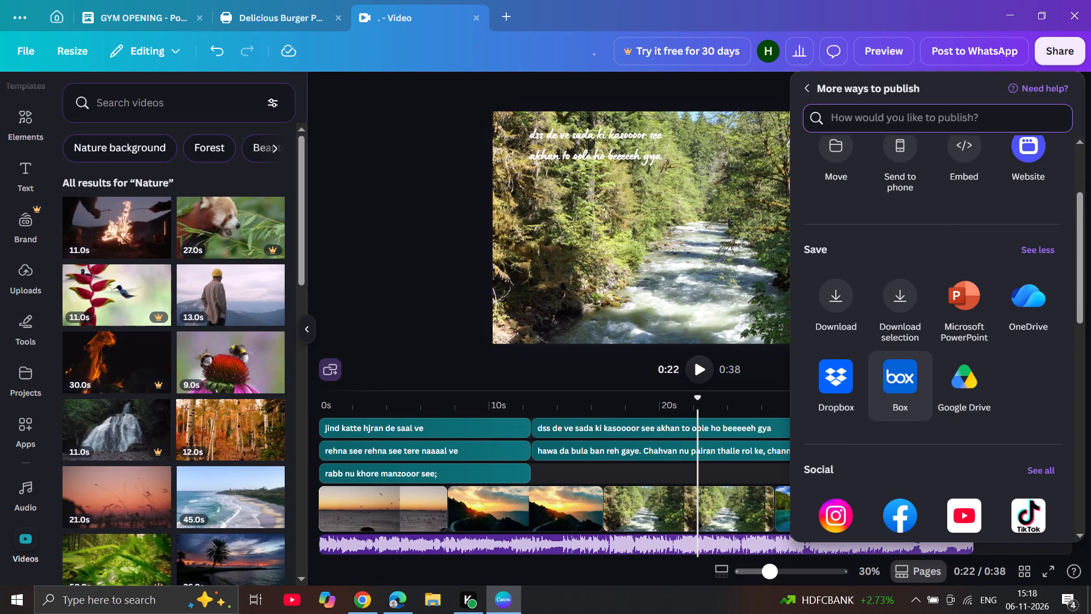
scroll(913, 359, "down", 2)
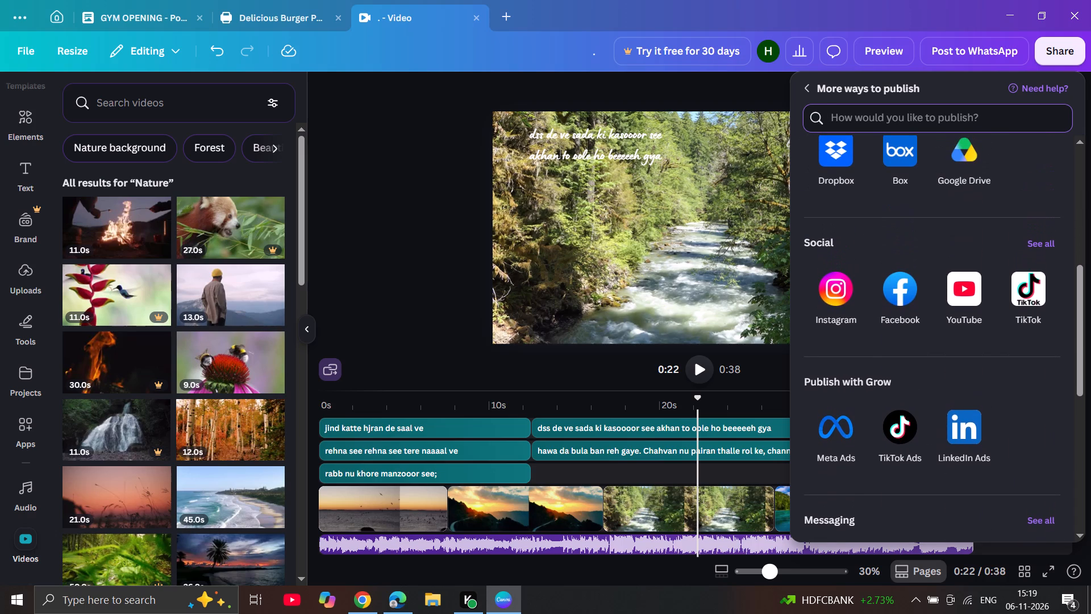
scroll(913, 359, "down", 4)
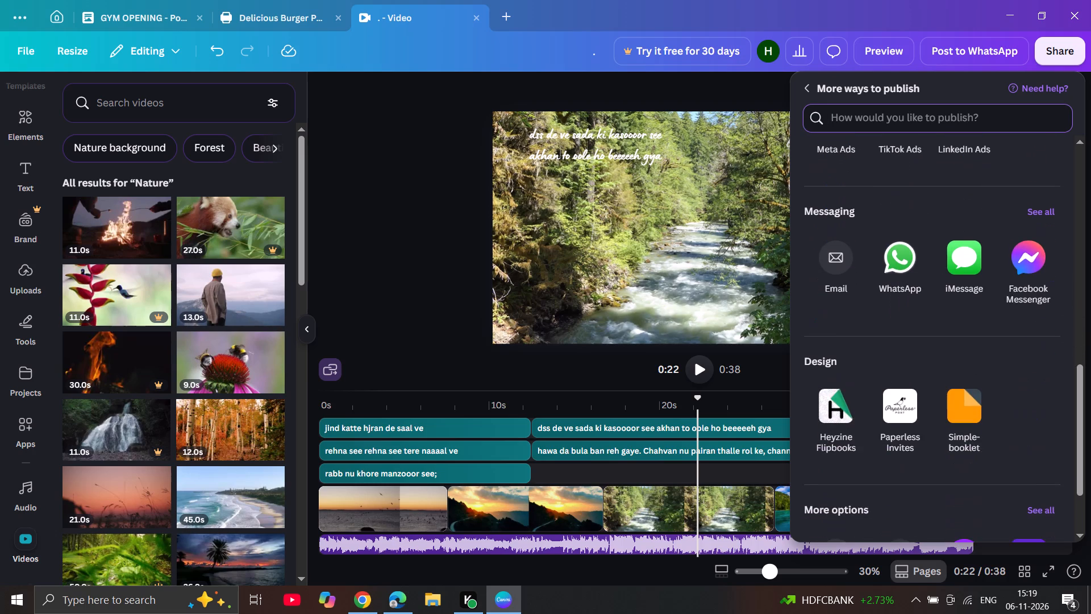
scroll(913, 359, "down", 2)
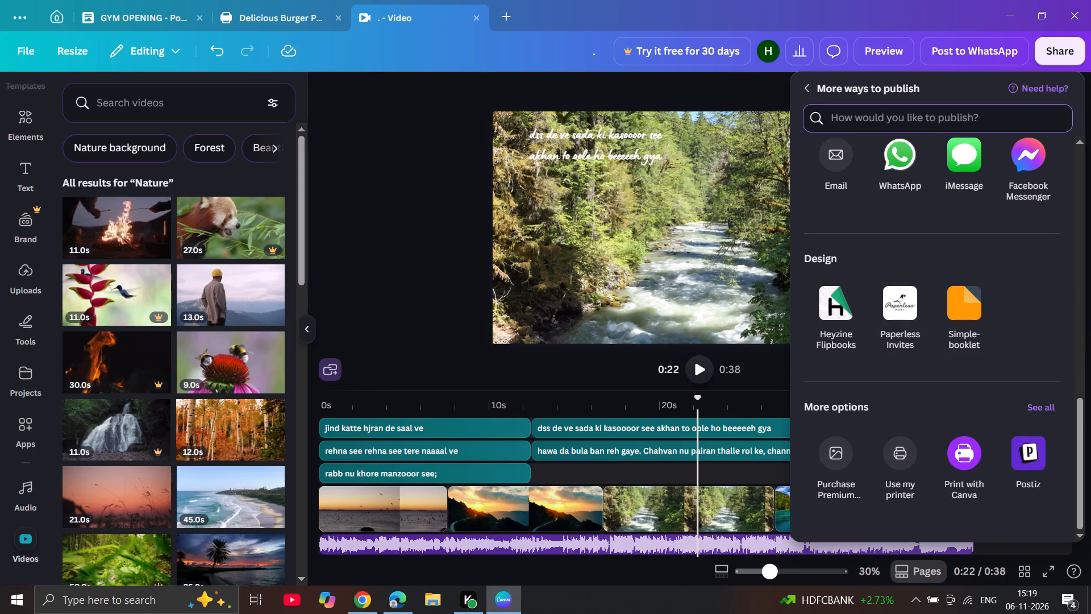
Download the lyric video as an MP4 file at 1080p quality.
scroll(892, 408, "up", 5)
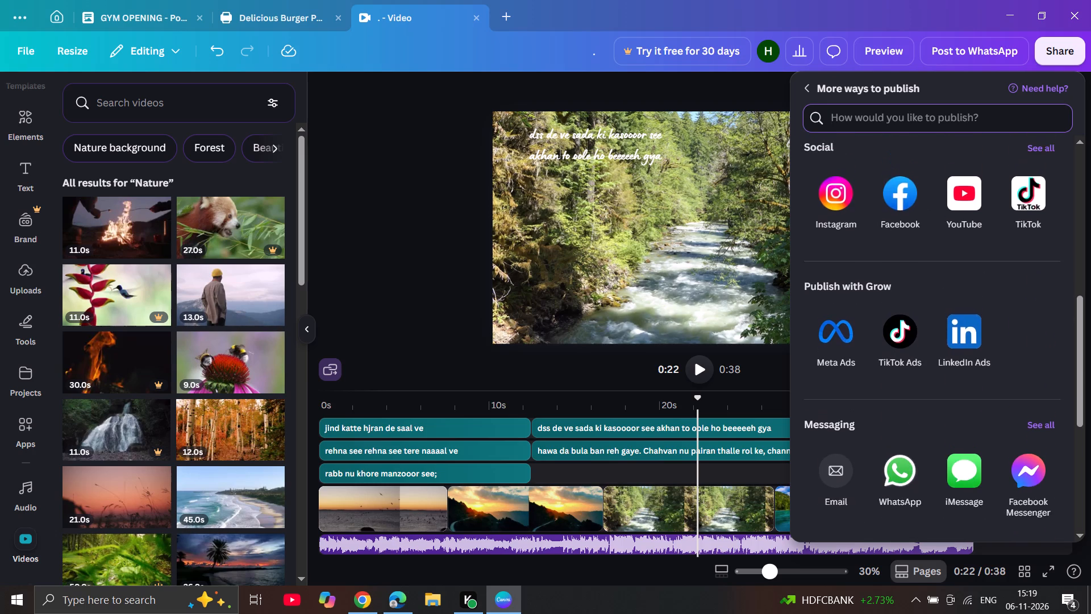
scroll(892, 408, "up", 6)
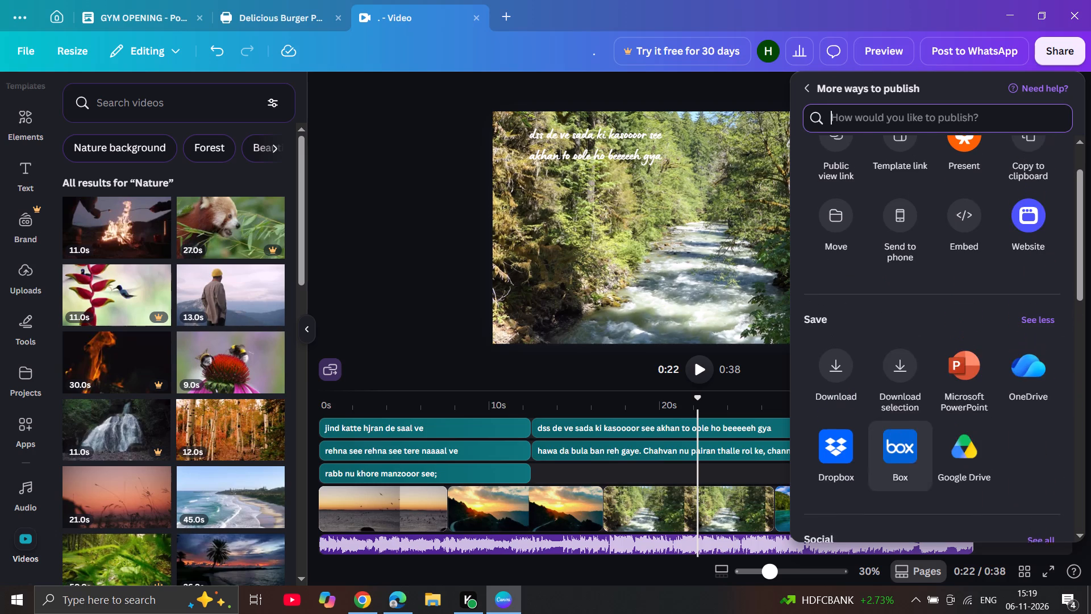
scroll(892, 408, "up", 2)
left_click(840, 407)
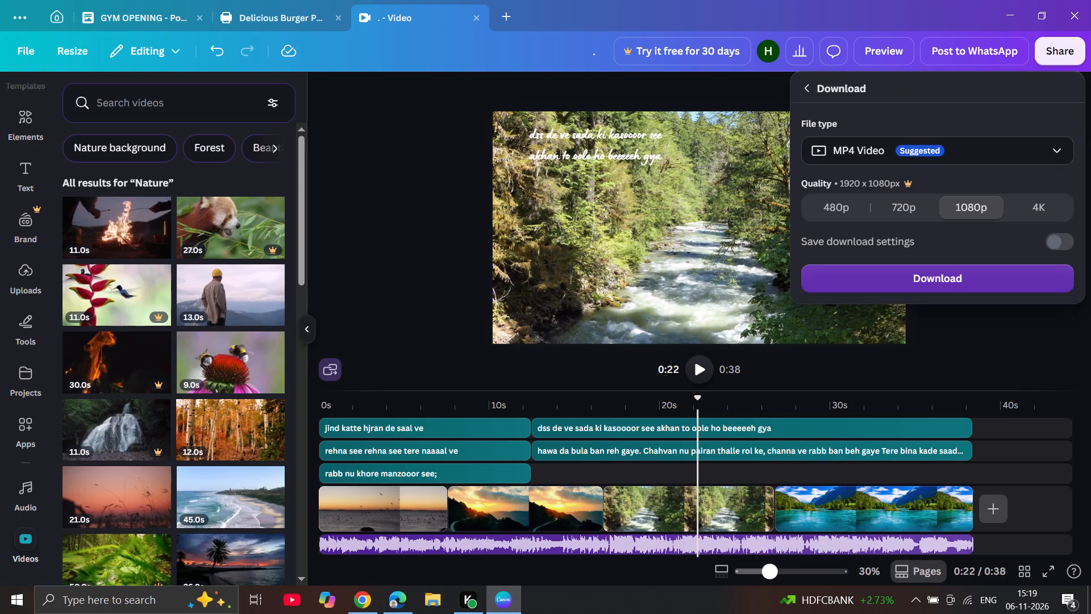
left_click(921, 277)
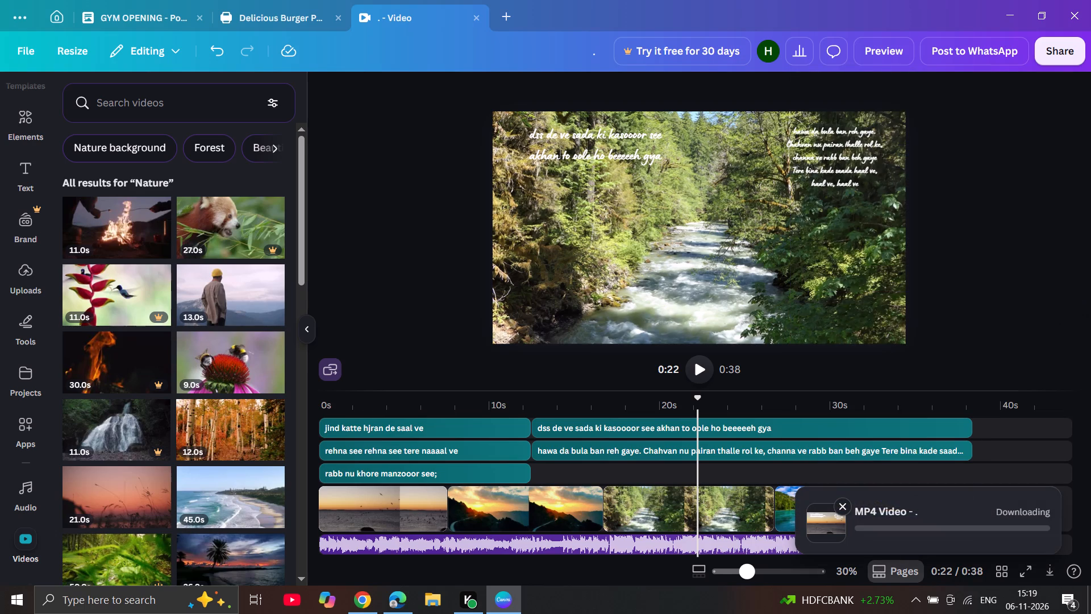
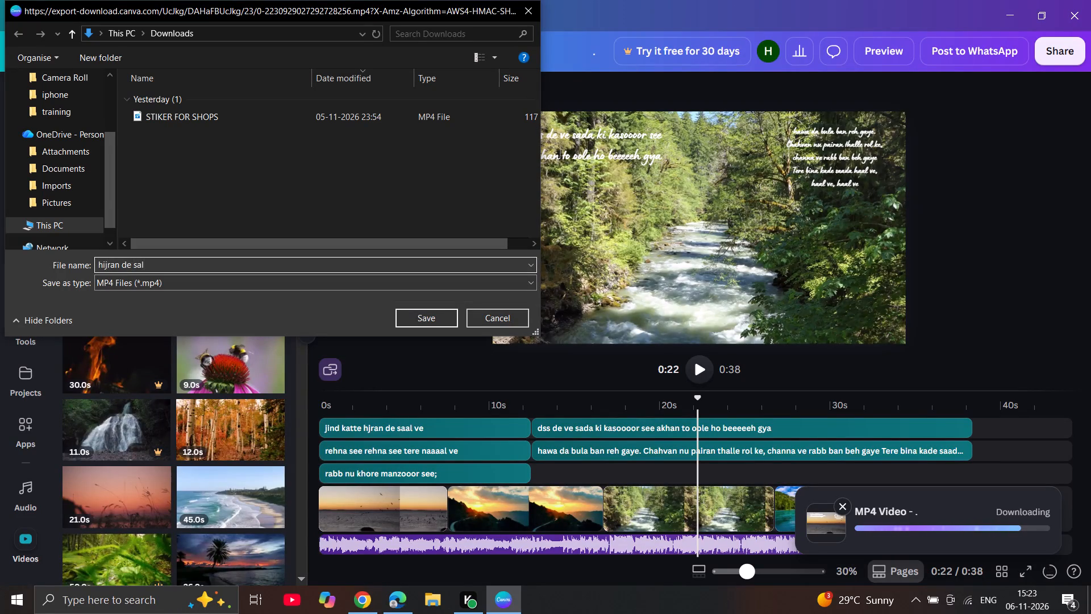
Save the MP4 download in the Downloads folder under the name "hijran de saal".
key("BackSpace")
type("al")
key("Return")
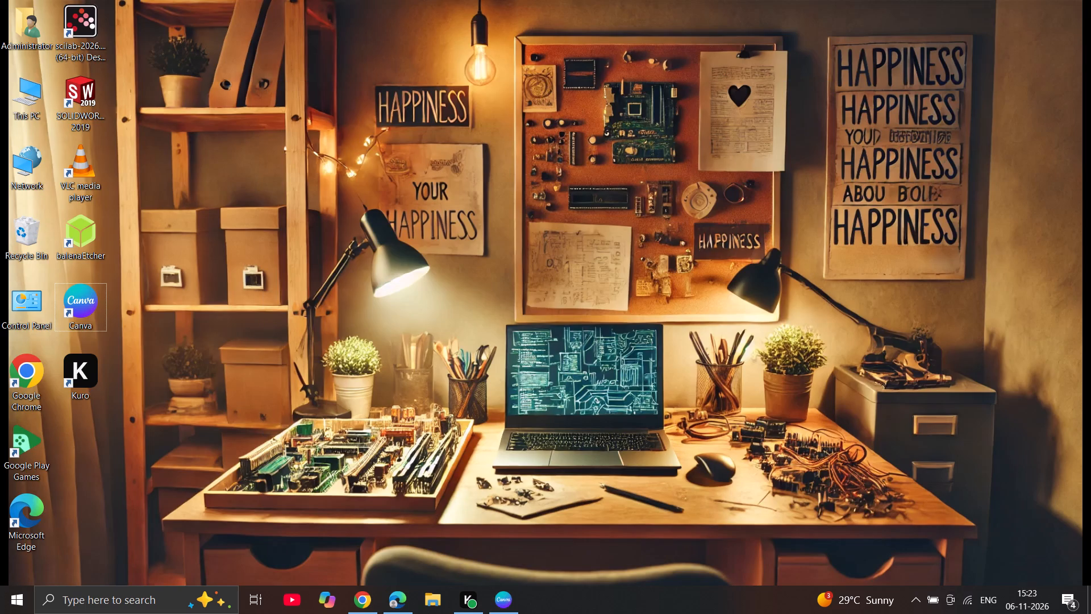
Switch to File Explorer, open the recent video "hijran de saal" to check it, and close the player.
double_click(429, 599)
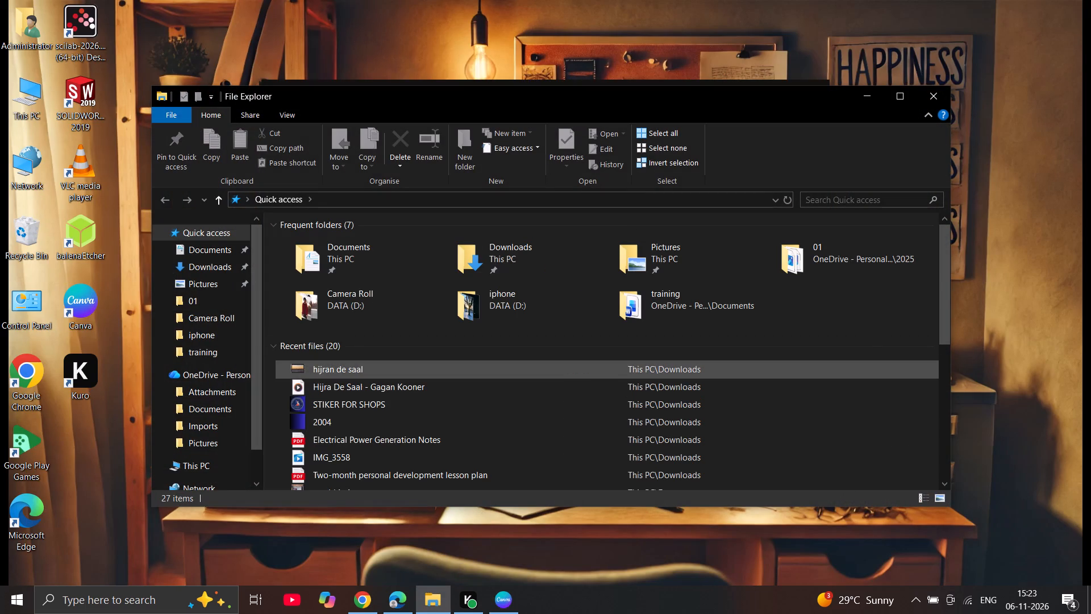
double_click(393, 372)
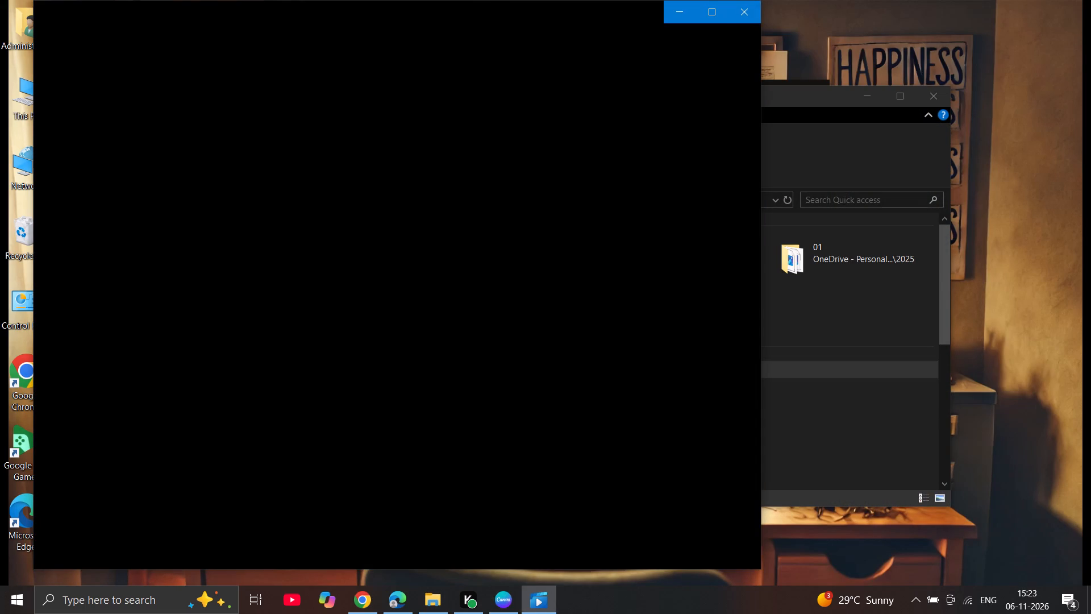
left_click(742, 9)
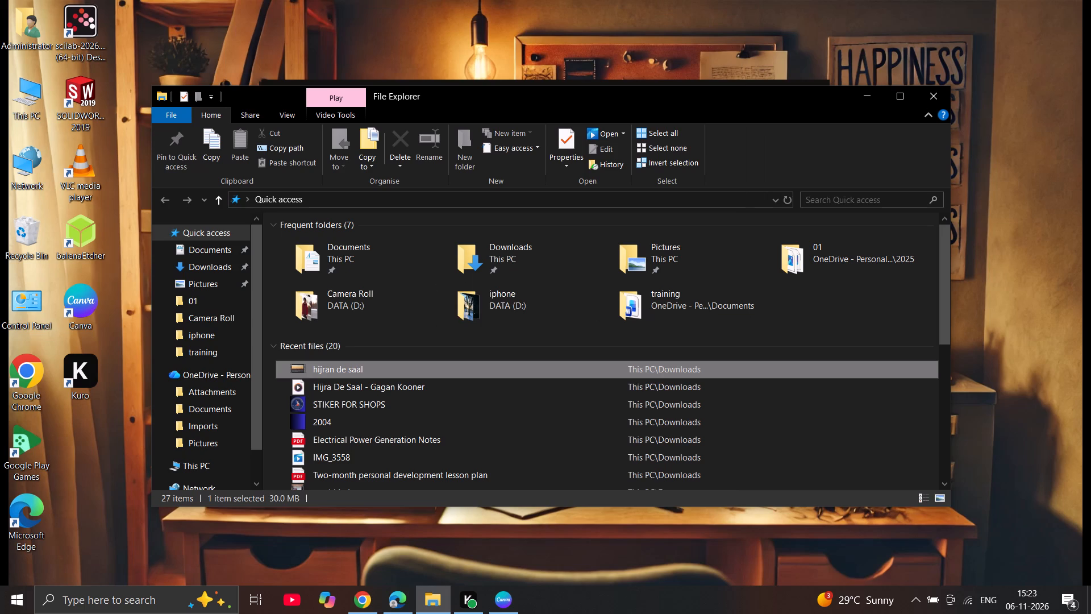
Copy the "hijran de saal" video file from the recent files.
left_click(443, 367)
left_click(443, 367)
right_click(443, 367)
left_click(489, 297)
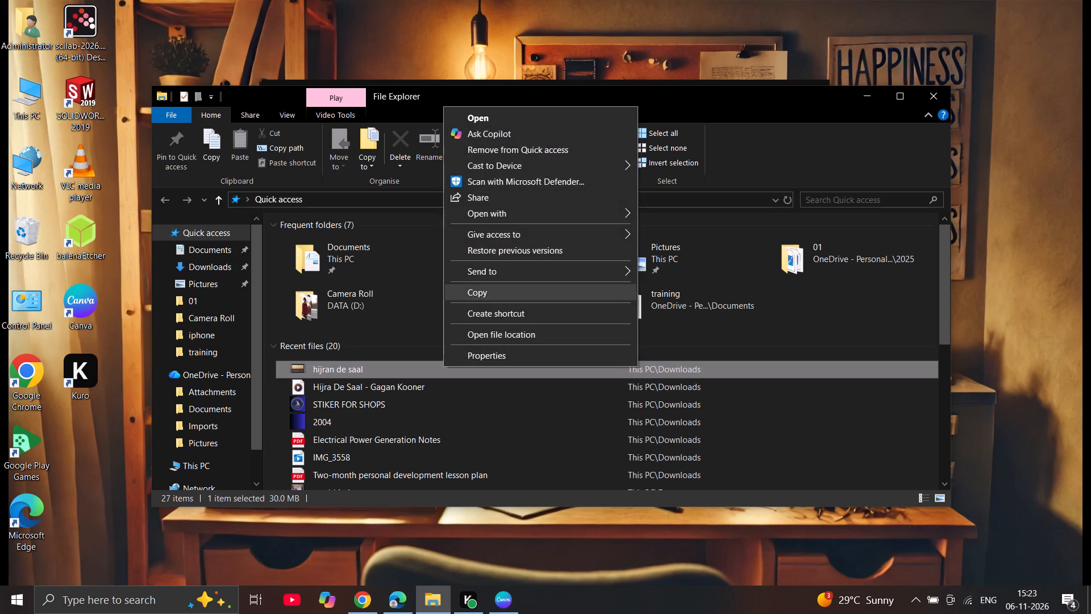
Switch to Google Chrome.
left_click(369, 613)
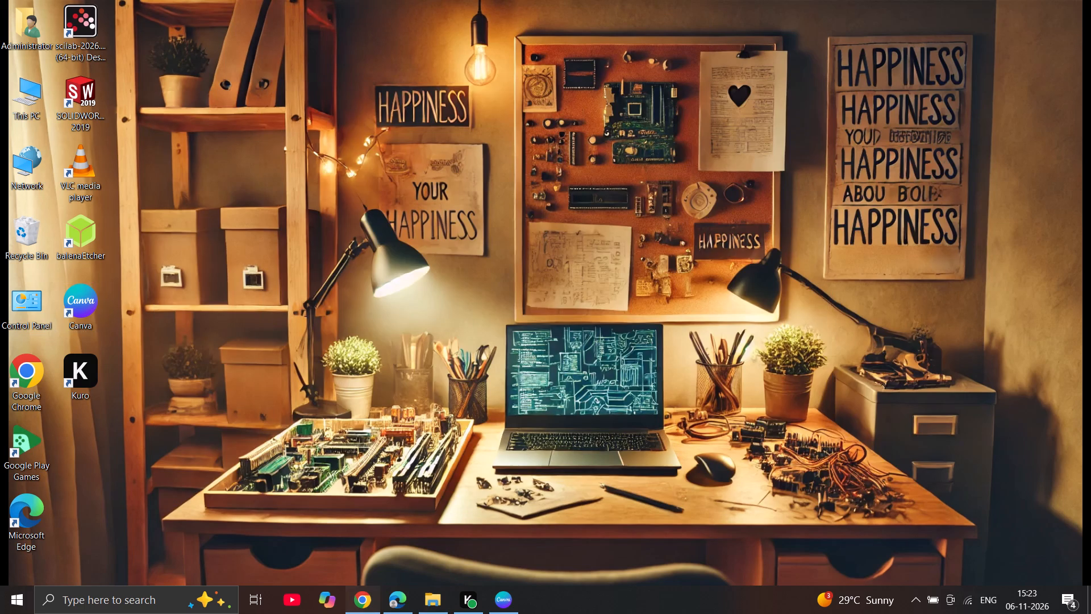
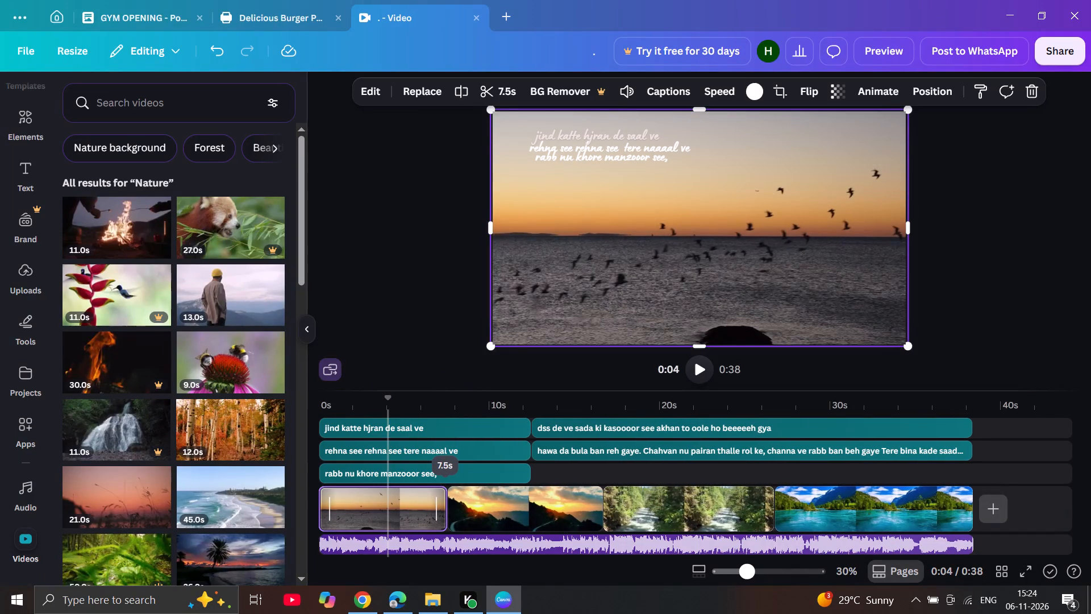
Slightly extend the end of the sunset mountain-road clip, the second clip in the timeline.
left_click_drag(456, 511, 468, 511)
left_click(464, 511)
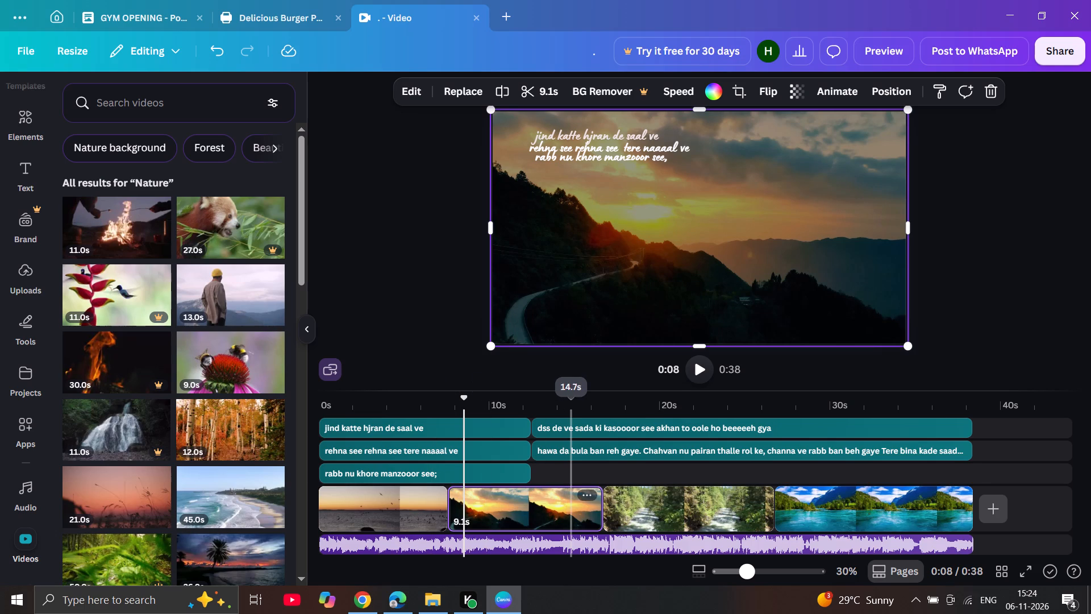
left_click_drag(594, 507, 631, 508)
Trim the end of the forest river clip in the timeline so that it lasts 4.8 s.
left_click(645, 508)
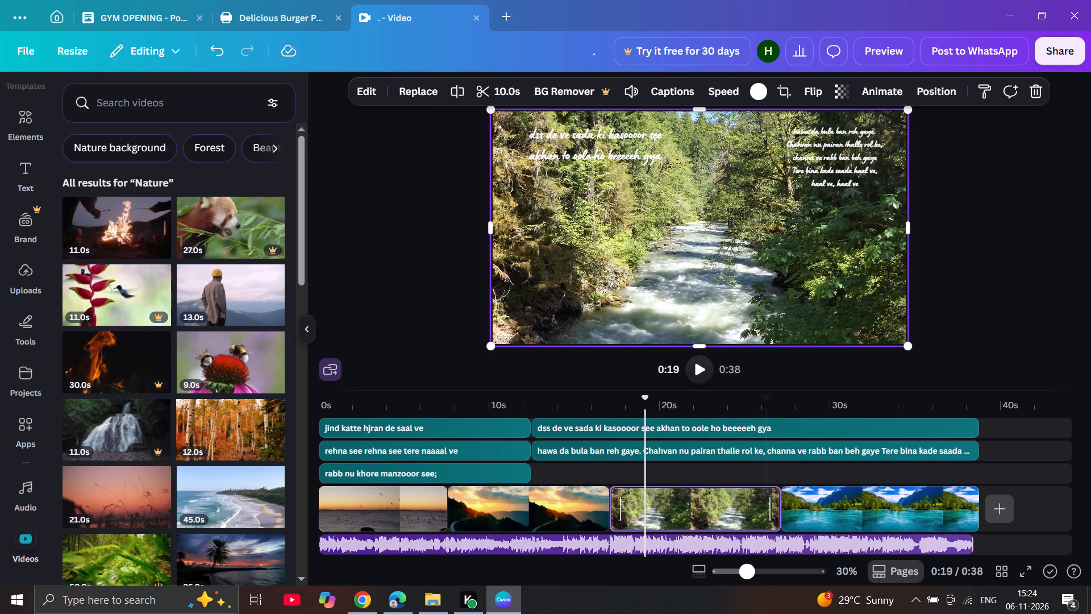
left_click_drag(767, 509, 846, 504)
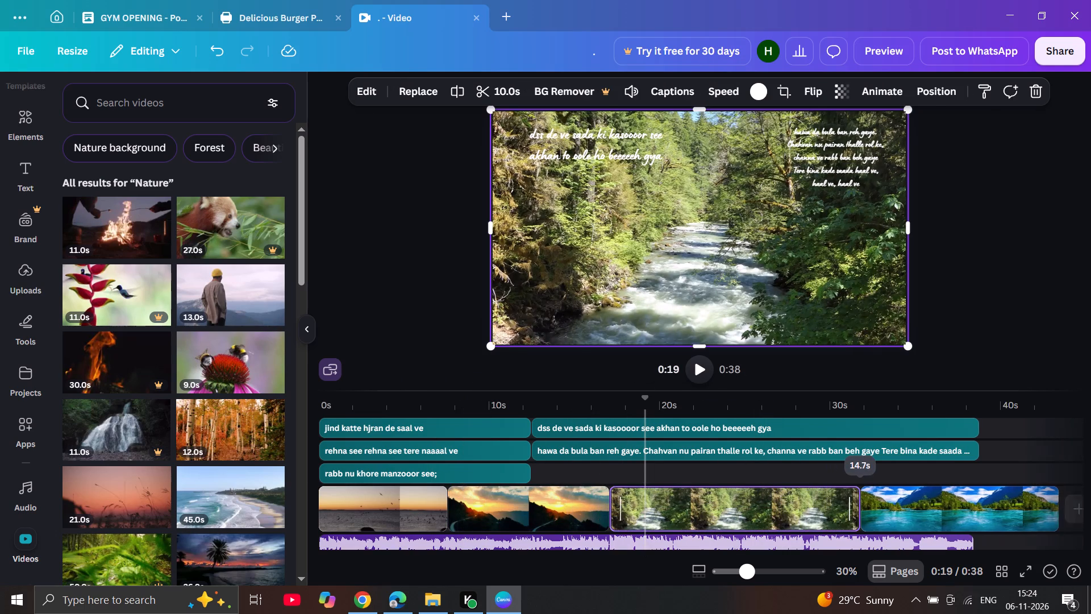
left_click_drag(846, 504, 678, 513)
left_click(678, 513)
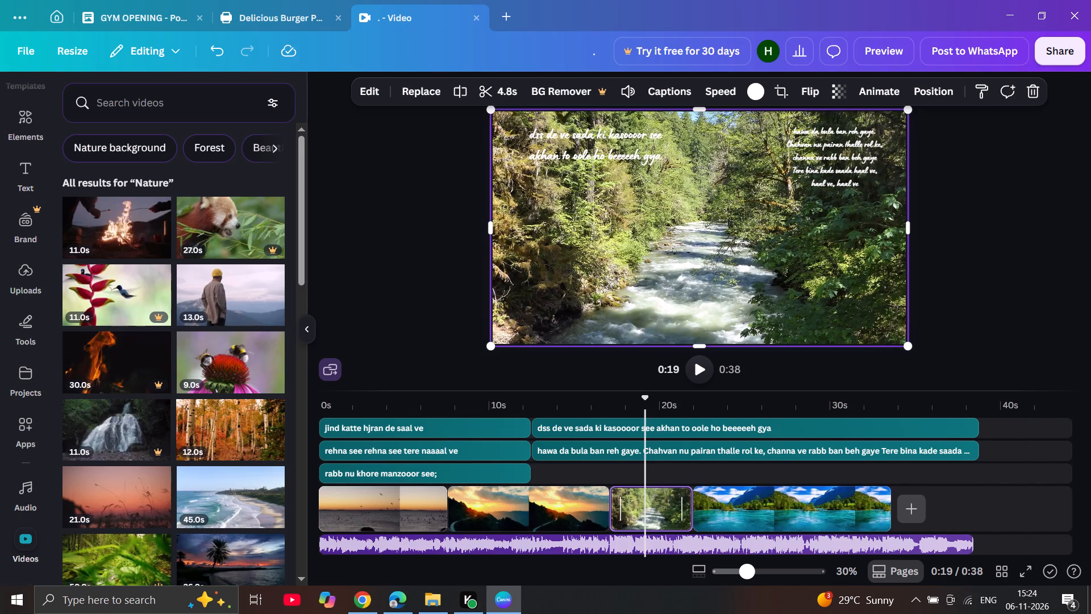
Extend the end of the blue lake clip in the timeline so that it lasts 13.6 s.
left_click(851, 510)
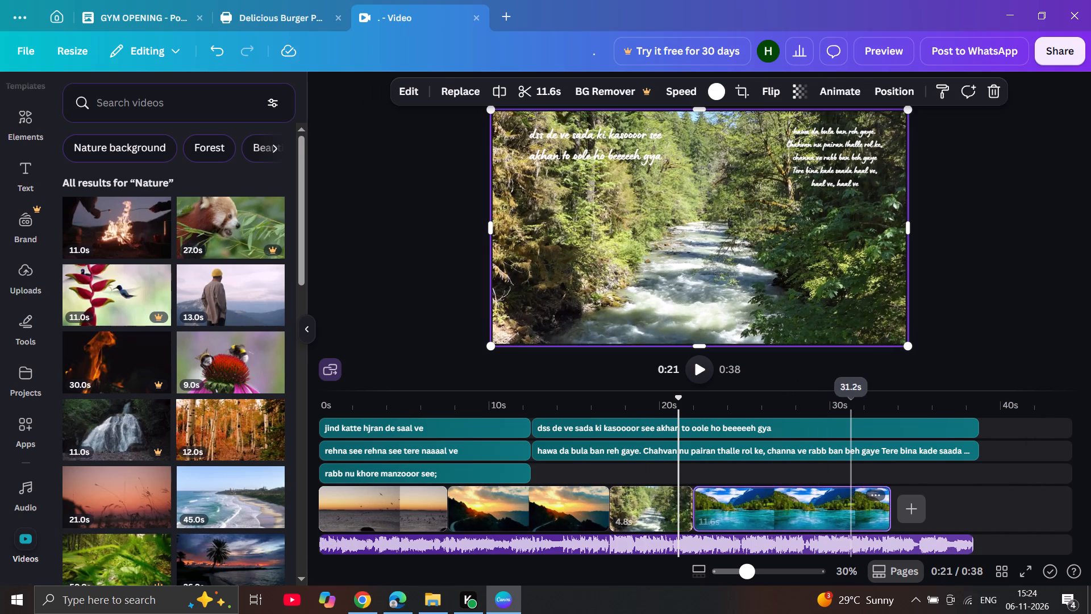
left_click_drag(884, 509, 952, 503)
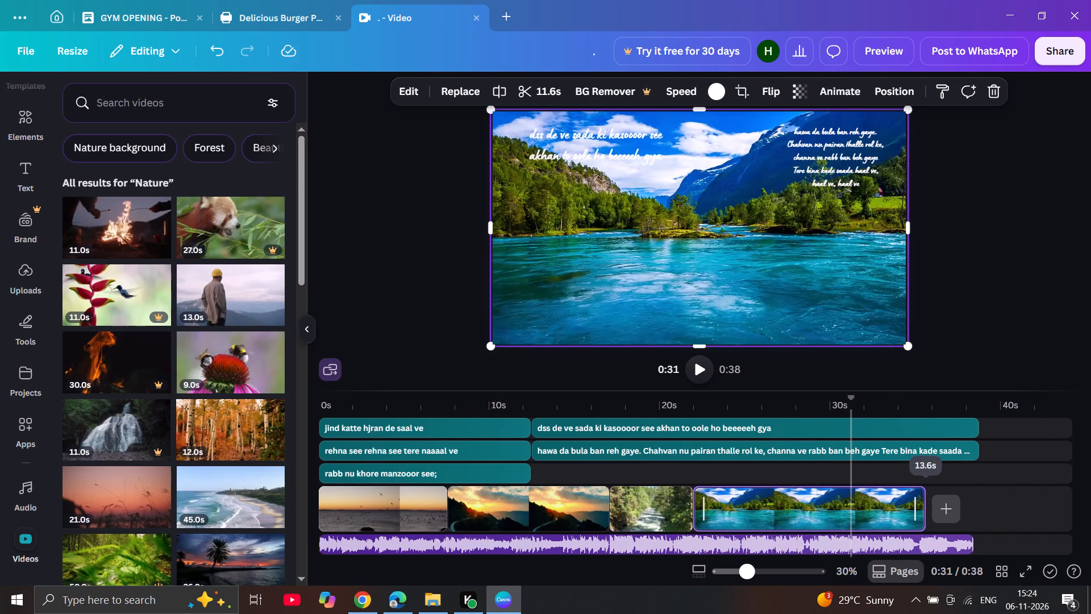
Move the forest river clip behind the blue lake clip, making it the last clip in the timeline.
left_click_drag(662, 510, 742, 501)
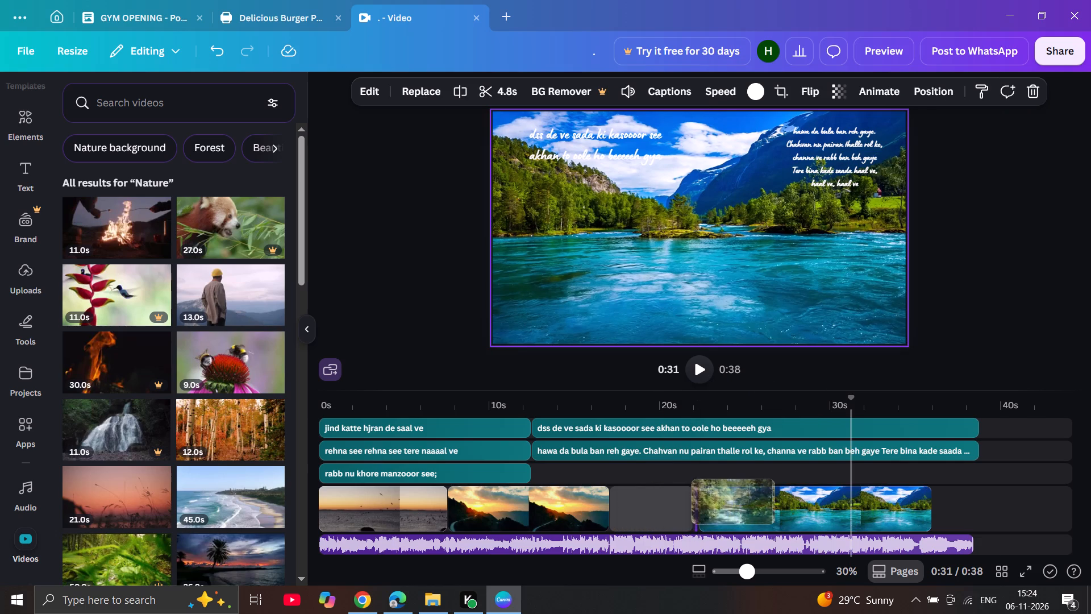
left_click_drag(742, 501, 949, 513)
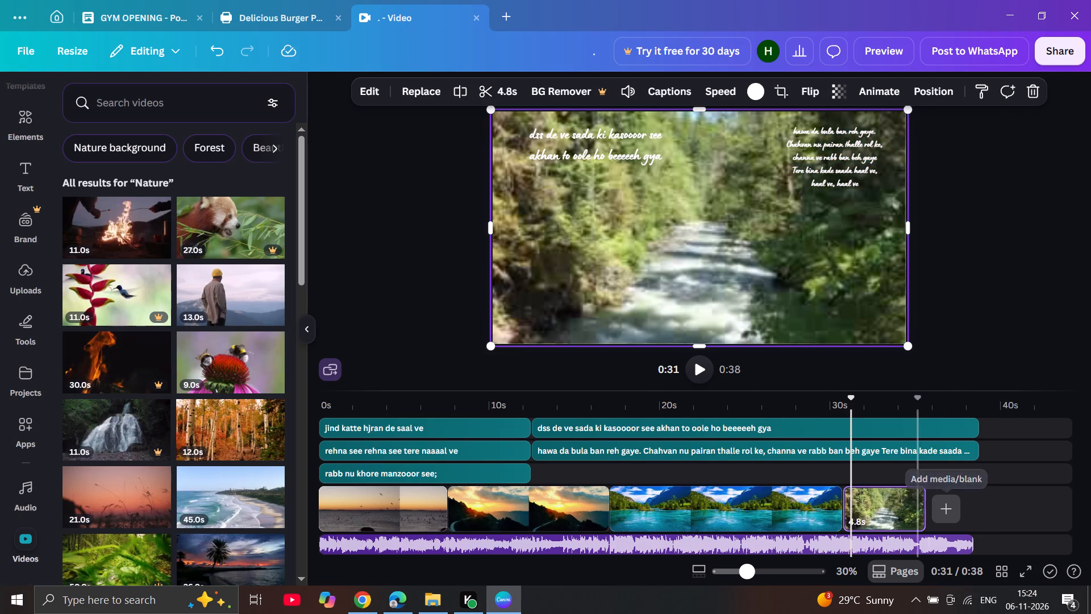
Extend the end of the forest river clip to 7.9 s, near the end of the audio and lyrics, and deselect it.
left_click(892, 510)
left_click_drag(916, 507, 929, 507)
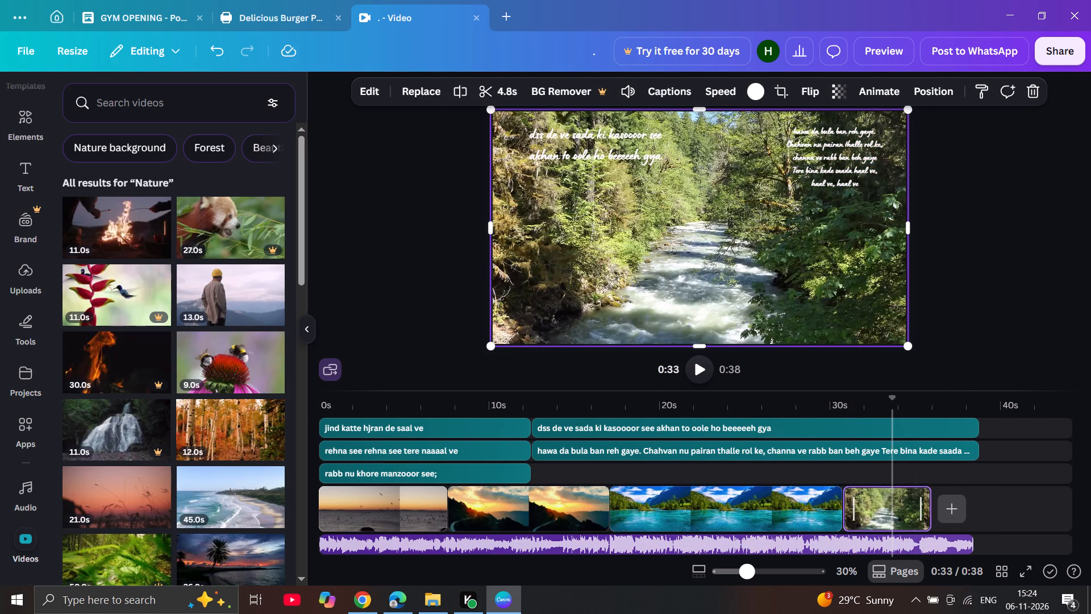
left_click_drag(929, 507, 963, 505)
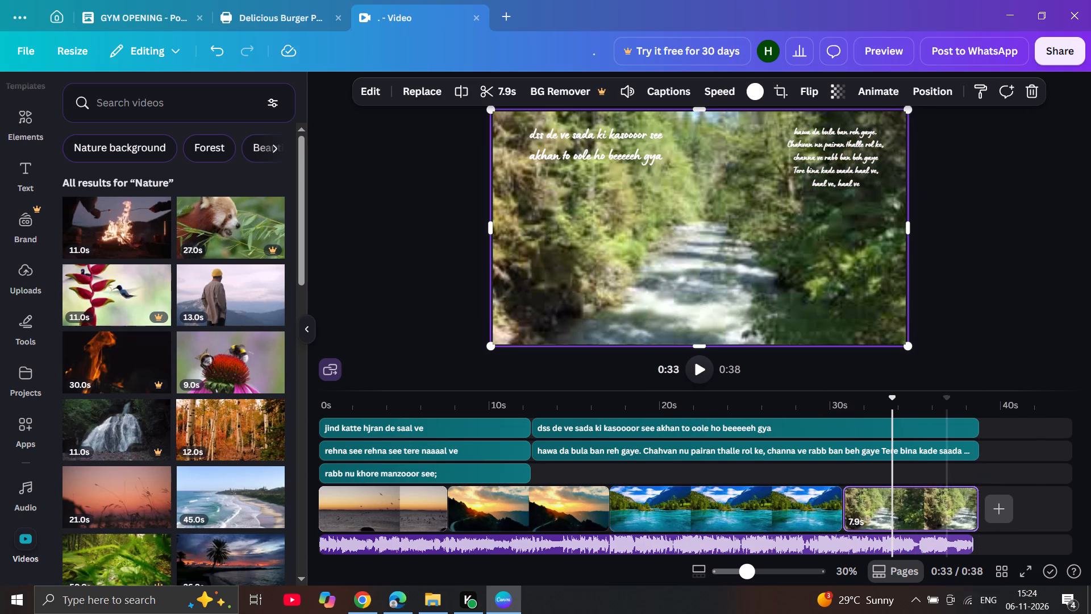
left_click(631, 471)
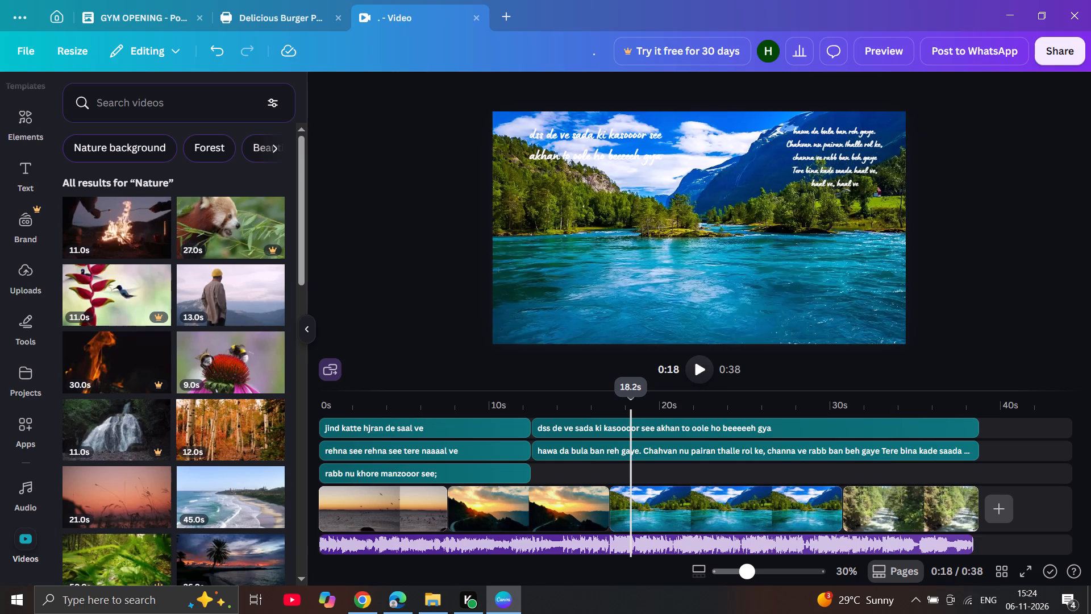